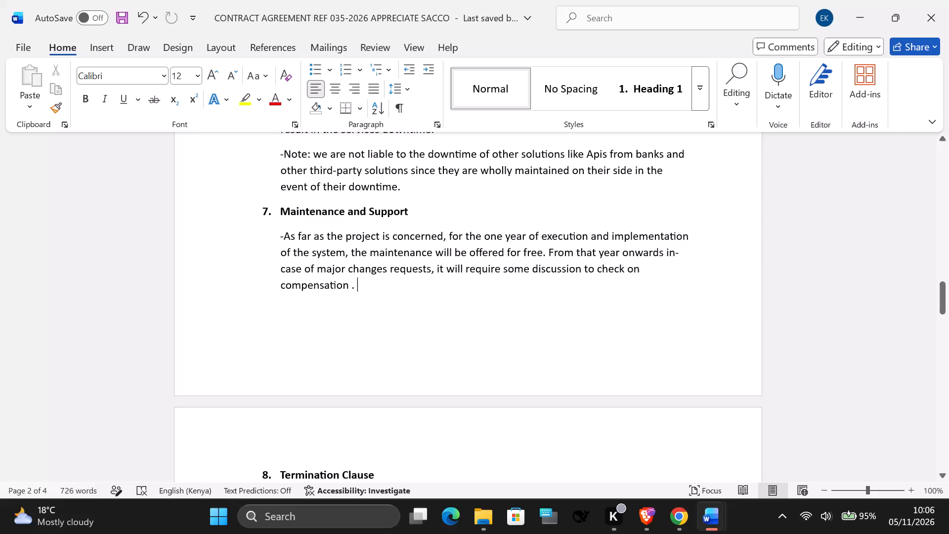
# Add a new unnumbered line directly below item c) of the Termination Clause.
pyautogui.click(485, 322)
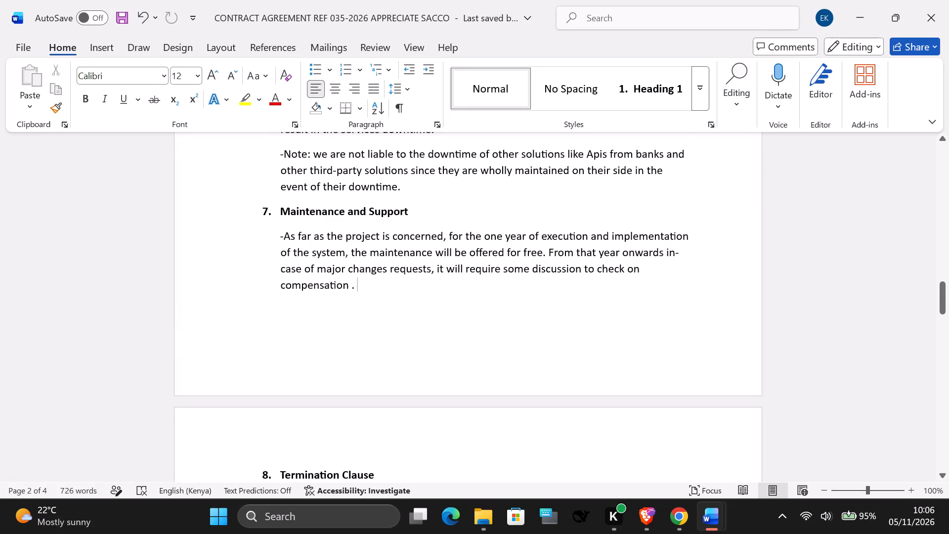
pyautogui.scroll(-7, 510, 341)
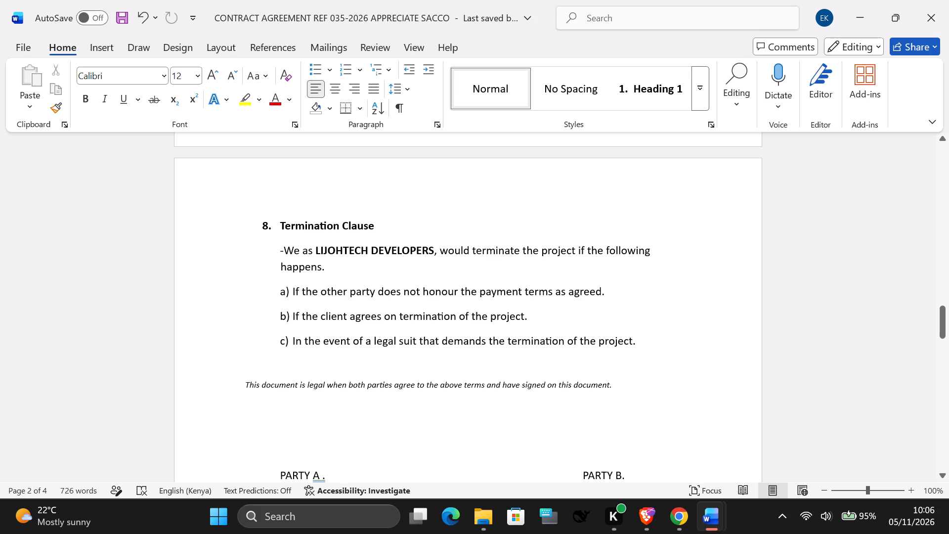
pyautogui.click(663, 341)
pyautogui.press('Return')
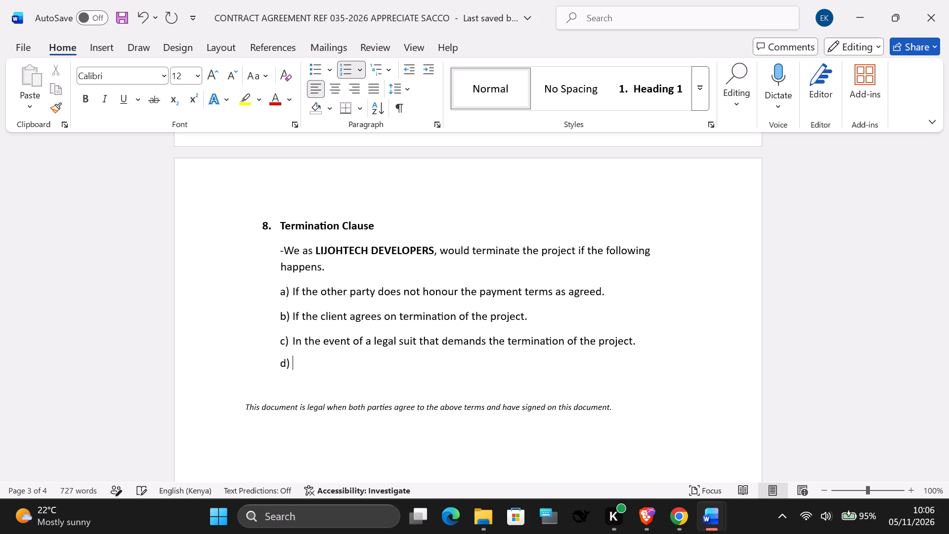
pyautogui.press('BackSpace')
pyautogui.press('BackSpace')
pyautogui.press('BackSpace')
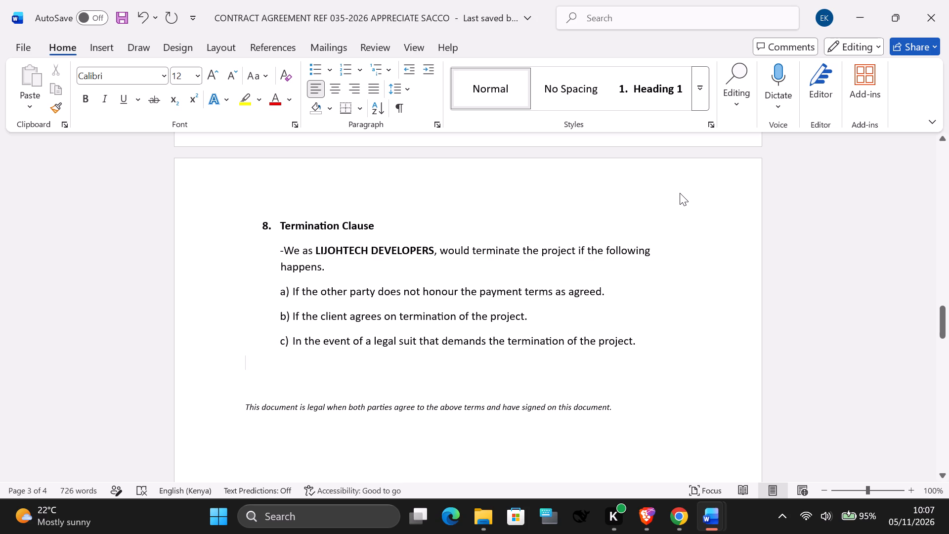
# Begin a note on the new line with "NB: There will be a one month".
pyautogui.press('b')
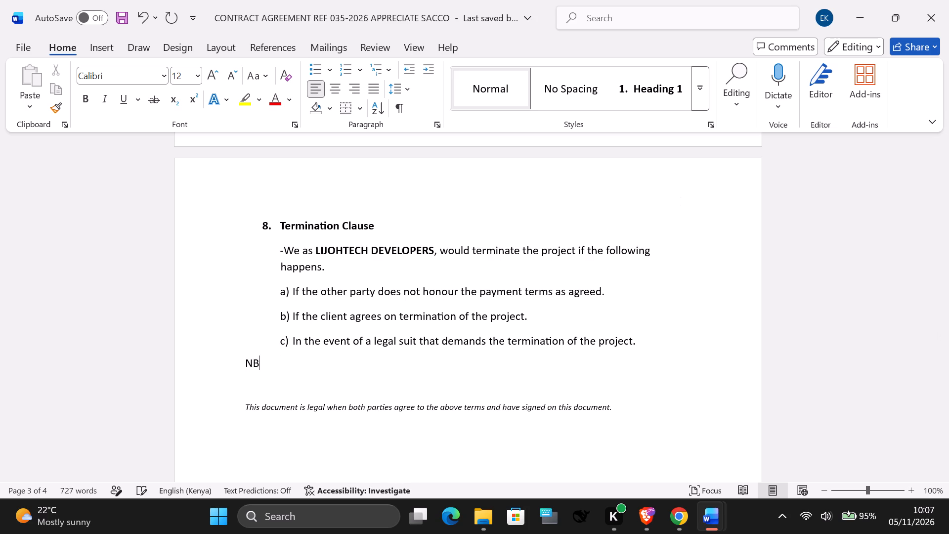
pyautogui.write('::')
pyautogui.press('BackSpace')
pyautogui.write('//')
pyautogui.press('BackSpace')
pyautogui.press('BackSpace')
pyautogui.press('space')
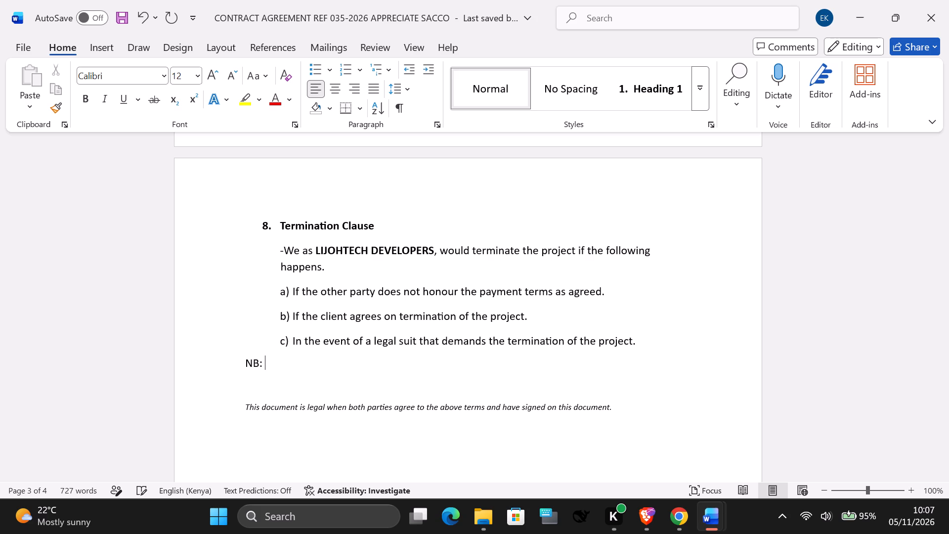
pyautogui.press('BackSpace')
pyautogui.write('THE')
pyautogui.write('RE')
pyautogui.press('space')
pyautogui.press('BackSpace')
pyautogui.press('BackSpace')
pyautogui.press('BackSpace')
pyautogui.press('BackSpace')
pyautogui.press('BackSpace')
pyautogui.write('here will be')
pyautogui.press('space')
pyautogui.write('a')
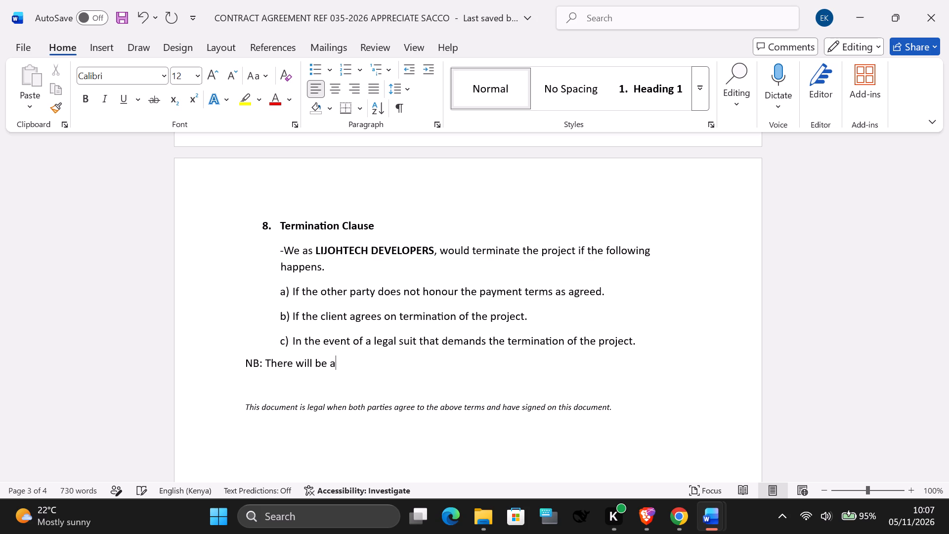
pyautogui.press('space')
pyautogui.write('one month')
pyautogui.press('space')
# Continue the note with "notice of termination prior to the termination process and also,".
pyautogui.write('notice of termination')
pyautogui.press('space')
pyautogui.write('prio')
pyautogui.write('r to')
pyautogui.press('space')
pyautogui.write('the')
pyautogui.press('space')
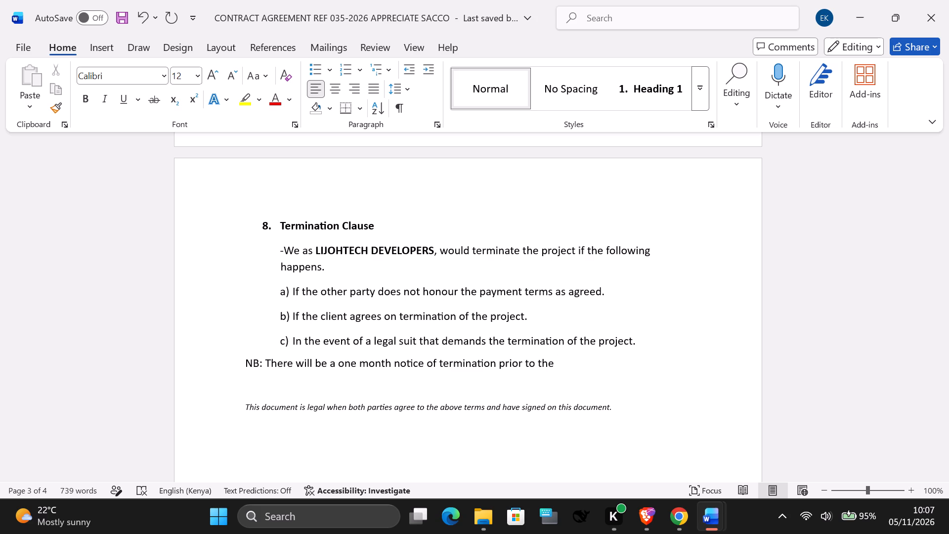
pyautogui.write('termination process and alsp')
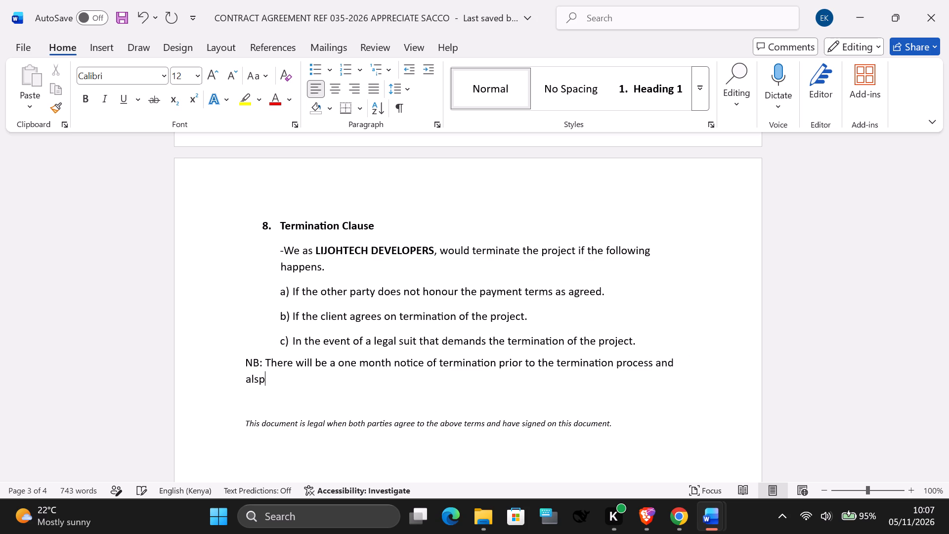
pyautogui.press('BackSpace')
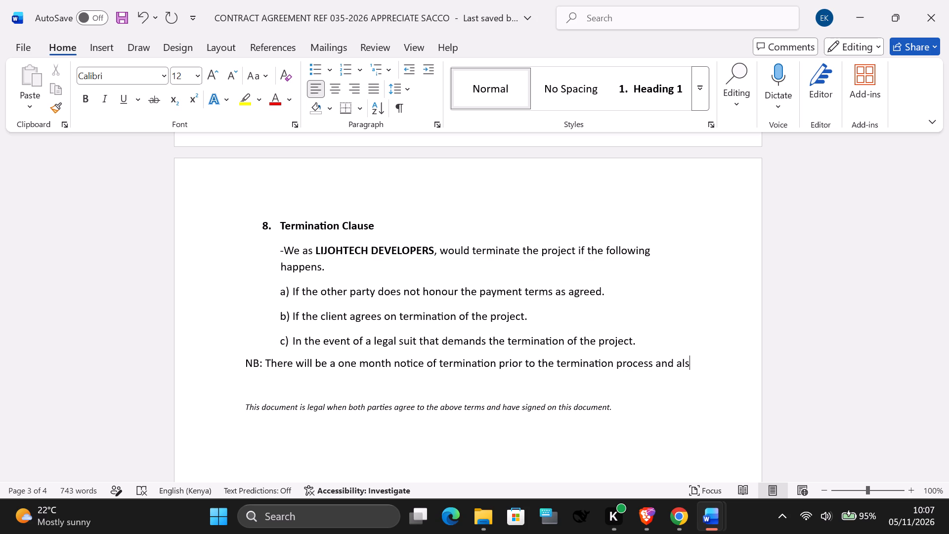
pyautogui.press('o')
pyautogui.press('space')
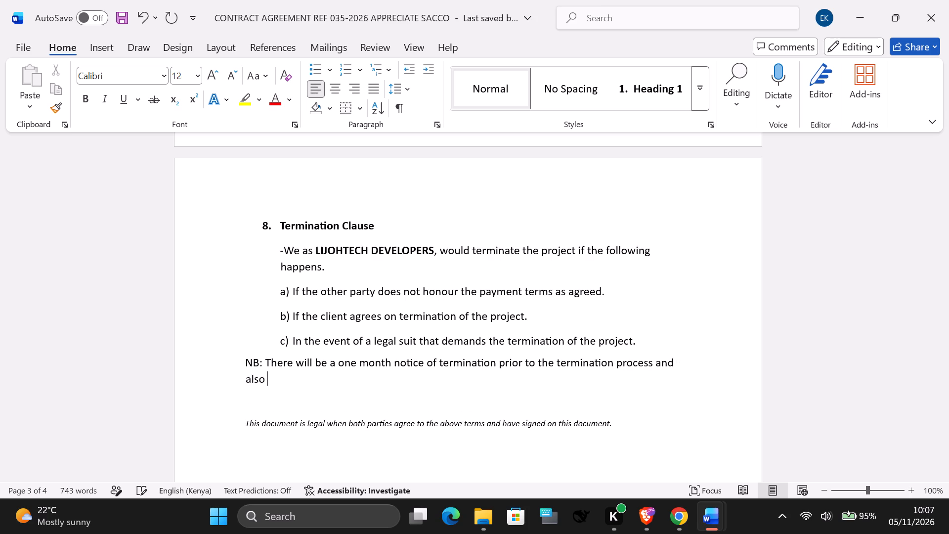
pyautogui.write('that')
pyautogui.press('space')
pyautogui.press('BackSpace')
pyautogui.press('BackSpace')
pyautogui.press('BackSpace')
pyautogui.press('BackSpace')
pyautogui.press('BackSpace')
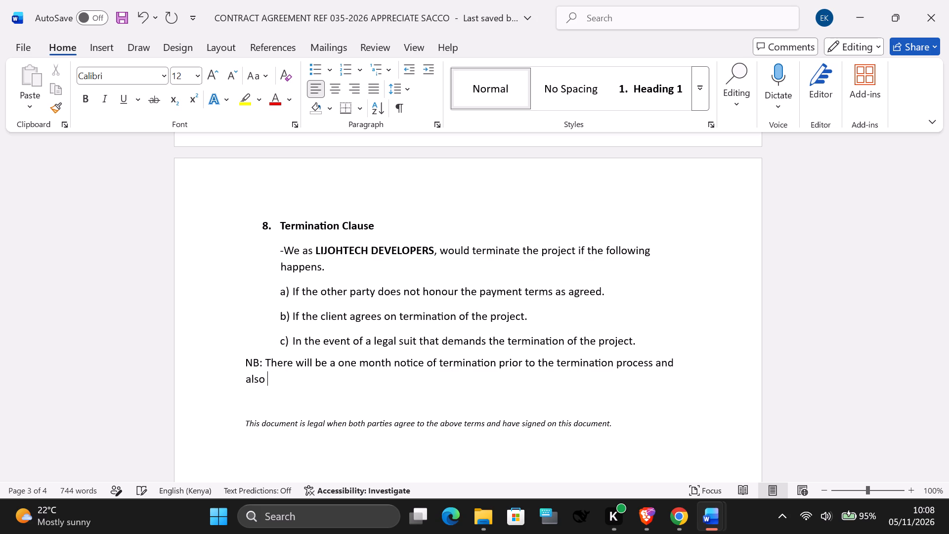
pyautogui.press('BackSpace')
pyautogui.write(',')
pyautogui.press('space')
# Continue the note with "the data for the party shall be shared".
pyautogui.write('the')
pyautogui.press('space')
pyautogui.write('data')
pyautogui.press('space')
pyautogui.write('for')
pyautogui.press('space')
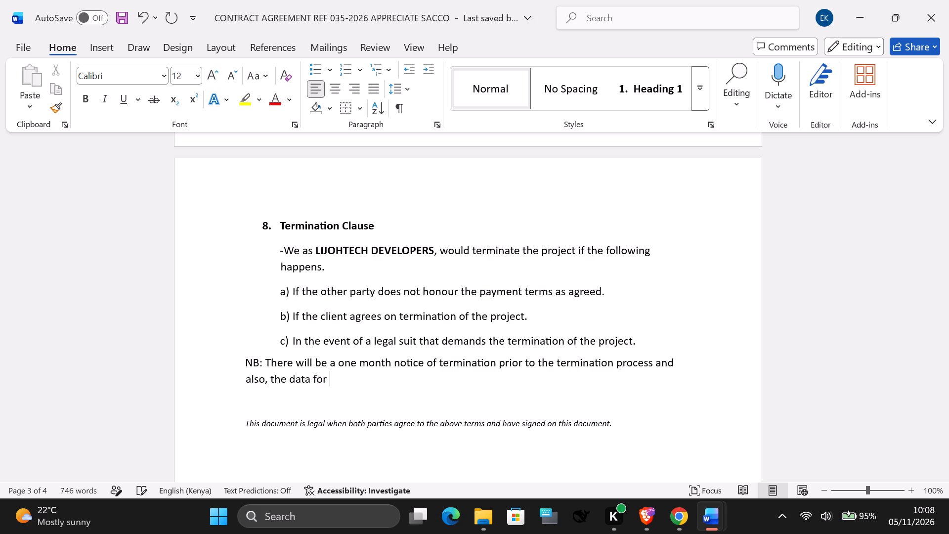
pyautogui.write('the')
pyautogui.press('space')
pyautogui.write('part')
pyautogui.press('y')
pyautogui.press('space')
pyautogui.write('sall')
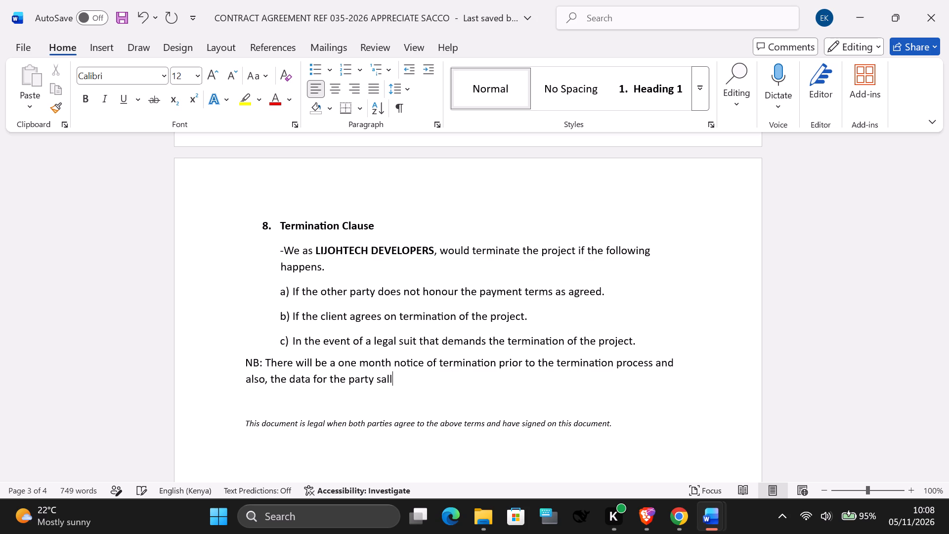
pyautogui.press('BackSpace')
pyautogui.press('BackSpace')
pyautogui.press('BackSpace')
pyautogui.write('hall be')
pyautogui.press('space')
pyautogui.write('shared')
pyautogui.press('space')
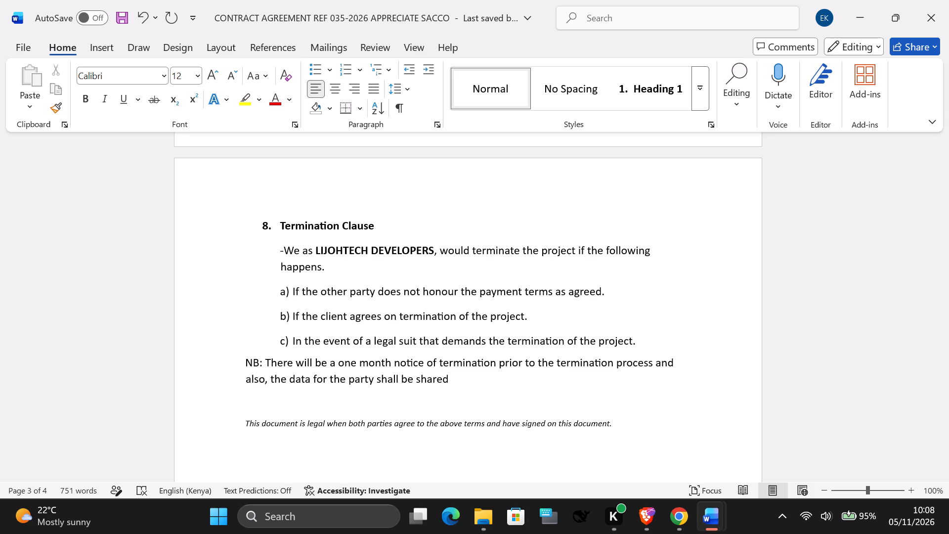
# Finish the note with "before deletion of the project in a consumption ready format.".
pyautogui.write('bef')
pyautogui.write('ore deletion of the projecr')
pyautogui.press('BackSpace')
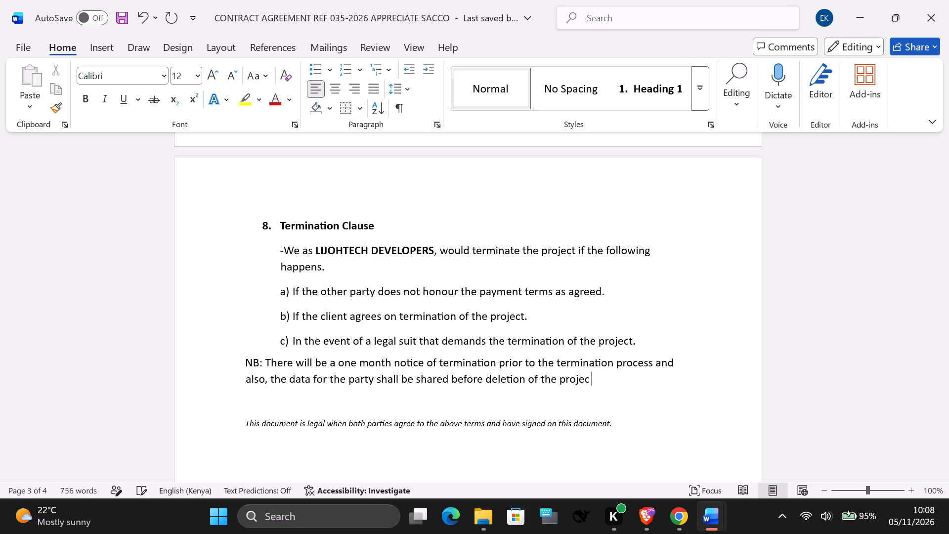
pyautogui.write('t a')
pyautogui.press('BackSpace')
pyautogui.write('in a consumption')
pyautogui.press('space')
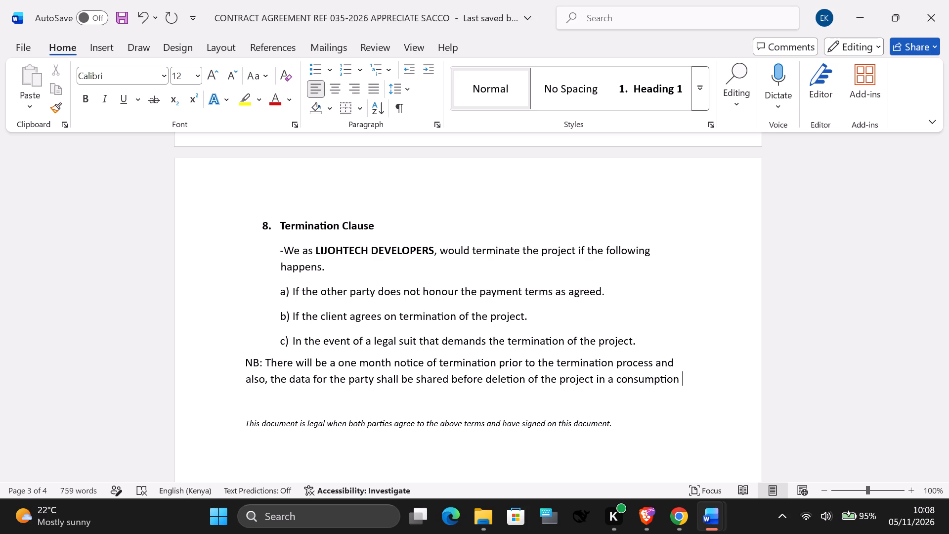
pyautogui.write('read')
pyautogui.write('y fopr')
pyautogui.press('BackSpace')
pyautogui.press('BackSpace')
pyautogui.write('rma')
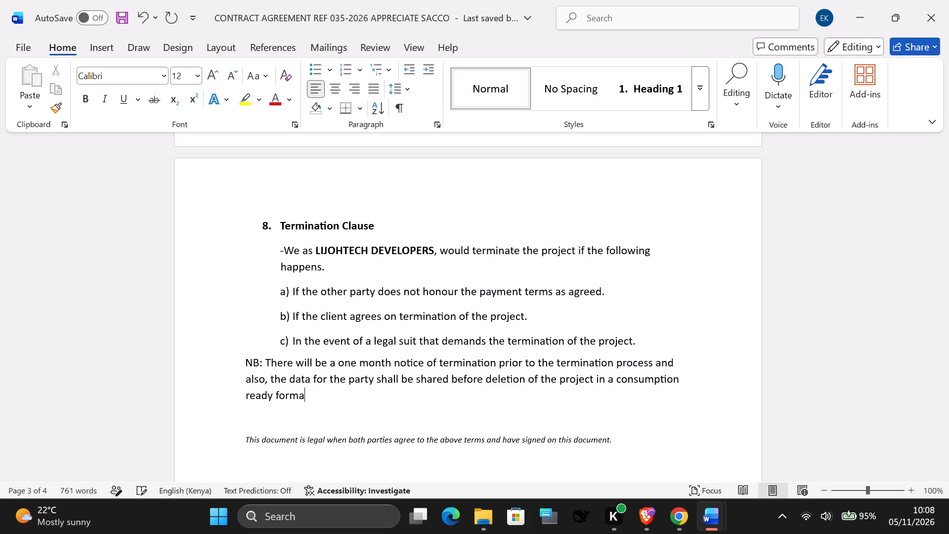
pyautogui.press('t')
pyautogui.press('.')
# Make the whole NB paragraph below the Termination Clause bold.
pyautogui.moveTo(316, 399); pyautogui.dragTo(291, 393)
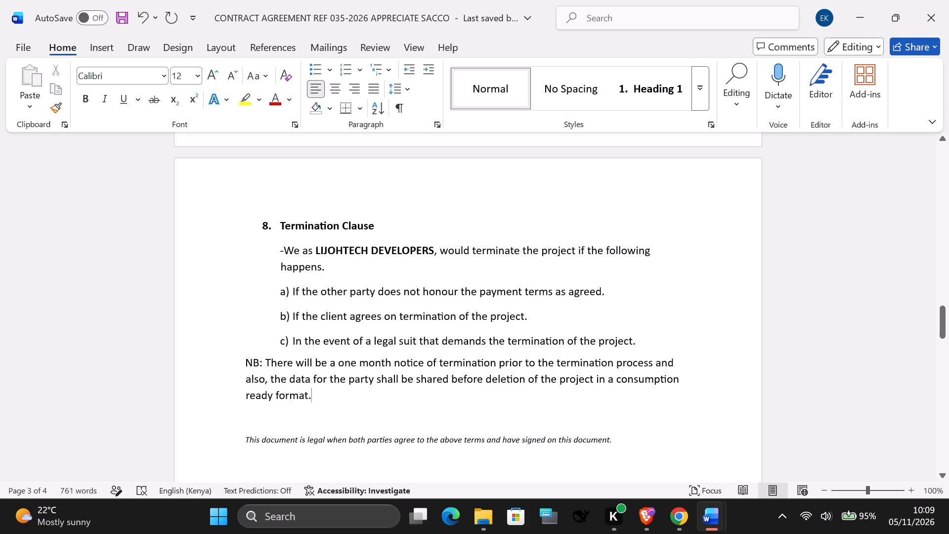
pyautogui.moveTo(291, 393); pyautogui.dragTo(247, 364)
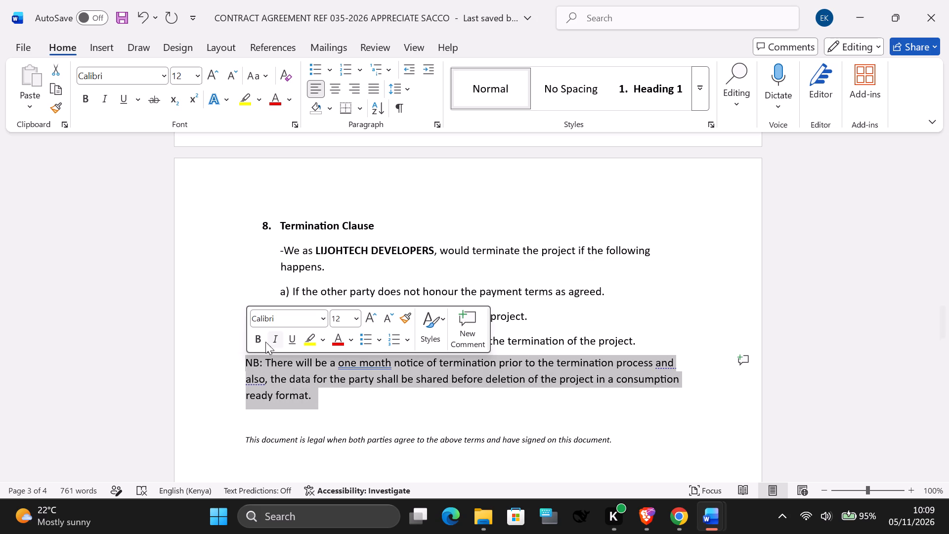
pyautogui.click(260, 335)
pyautogui.click(410, 413)
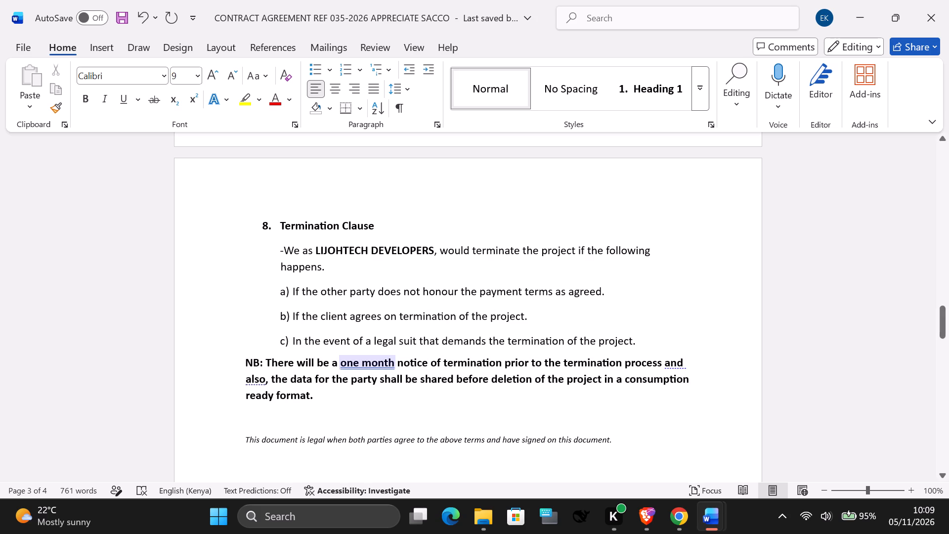
# Correct "one month" to "one-month" in the NB note below the Termination Clause.
pyautogui.click(384, 360)
pyautogui.click(382, 417)
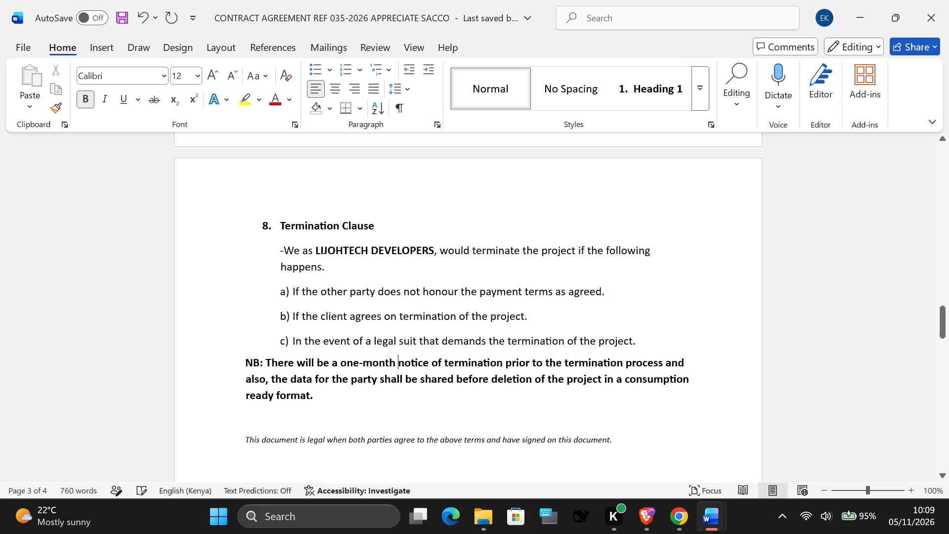
# Insert "In the occurrence," after "NB:" in the note and change the following "There" to lowercase "there".
pyautogui.click(267, 366)
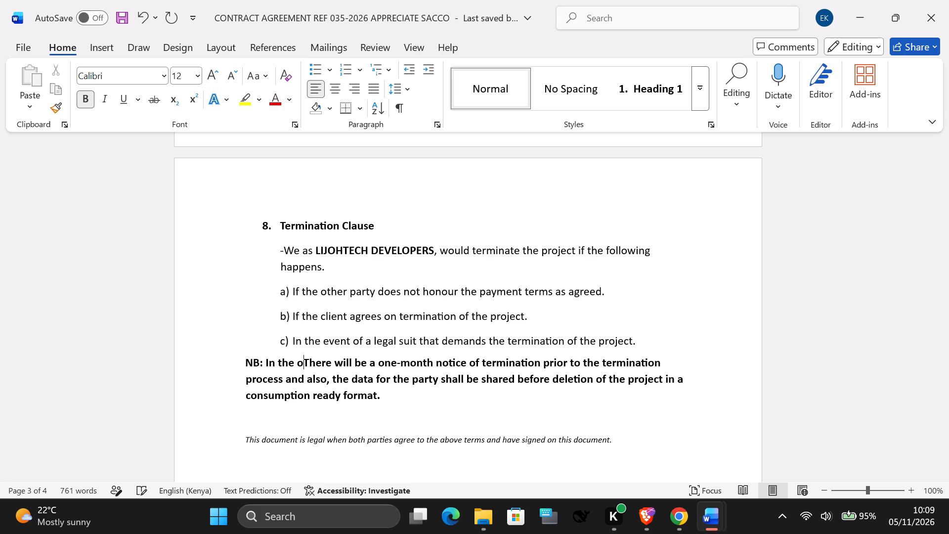
pyautogui.press('BackSpace')
pyautogui.write('urence')
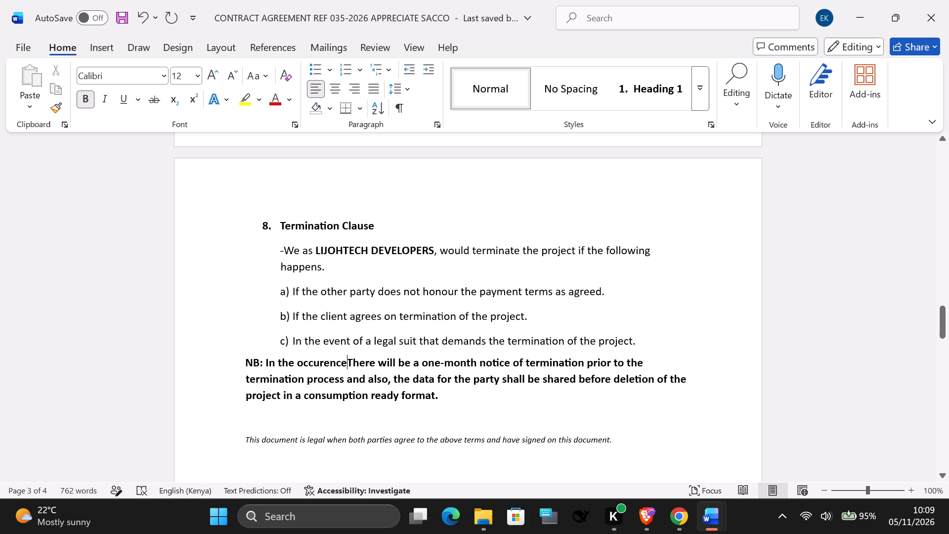
pyautogui.press(',')
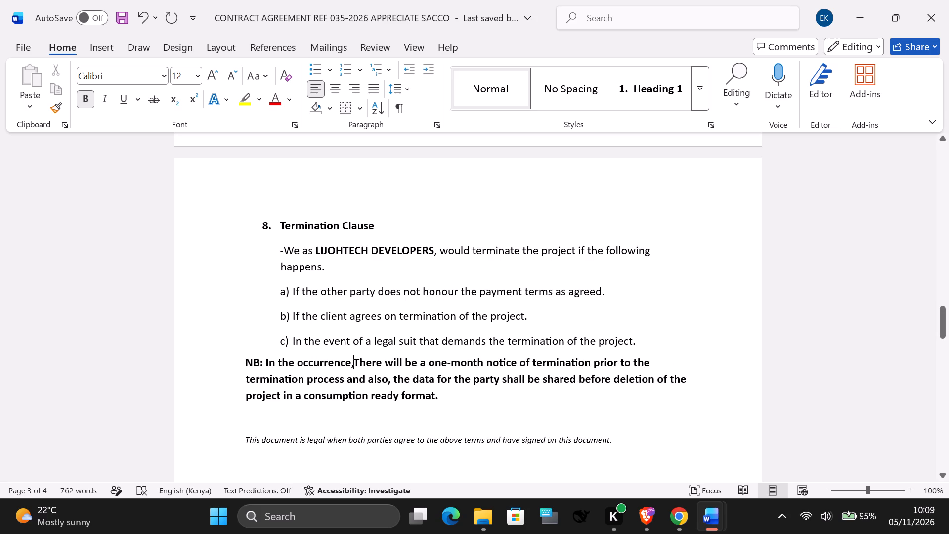
pyautogui.click(358, 363)
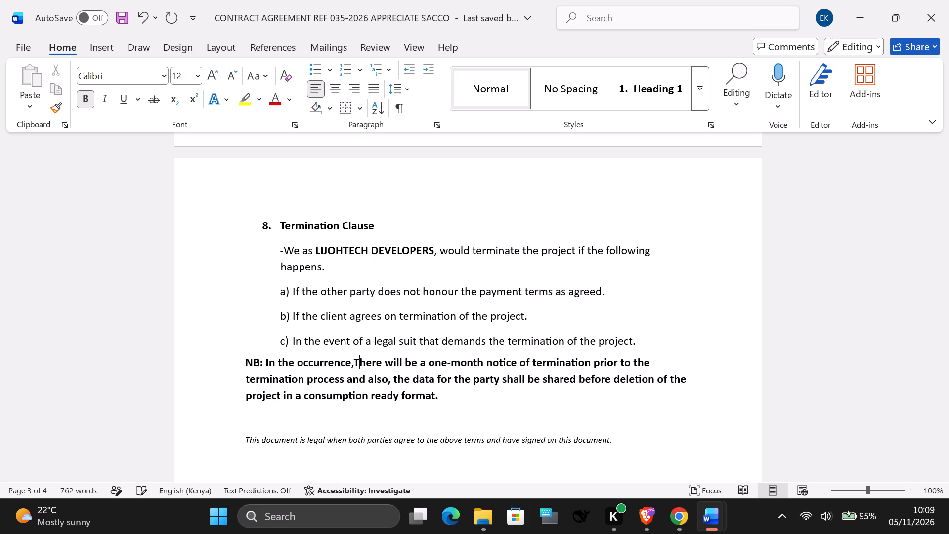
pyautogui.press('BackSpace')
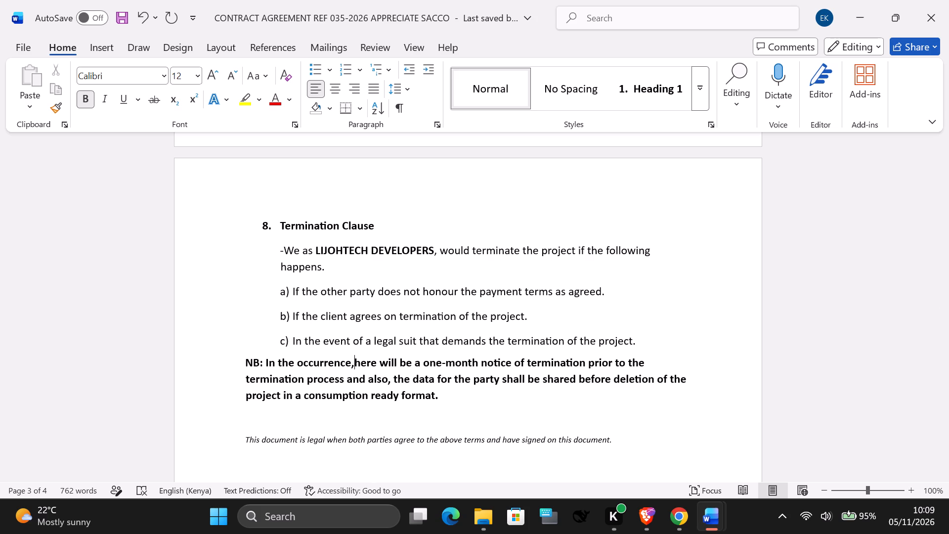
pyautogui.press('t')
# Review the Termination Clause with its NB note and the signature section for both parties.
pyautogui.scroll(-2, 503, 346)
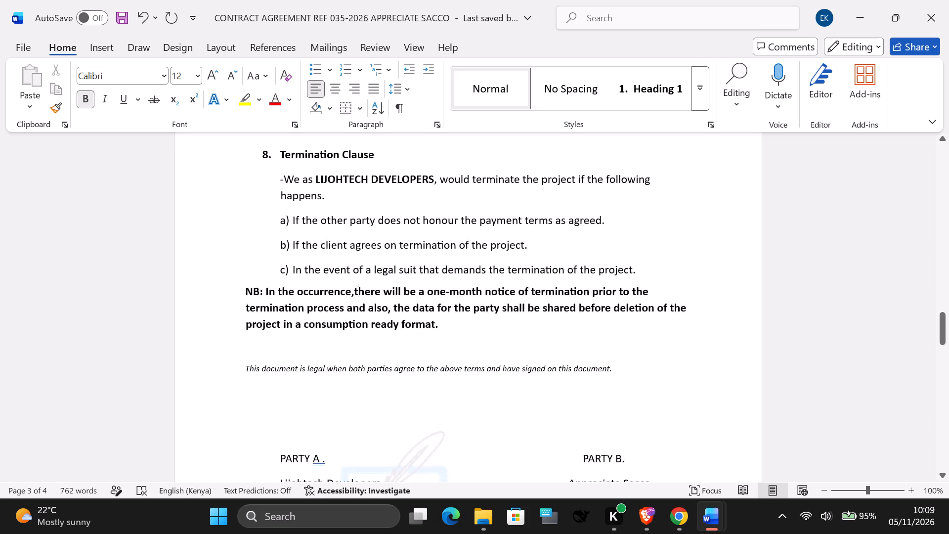
pyautogui.scroll(-4, 504, 348)
pyautogui.scroll(5, 504, 348)
pyautogui.scroll(-16, 504, 348)
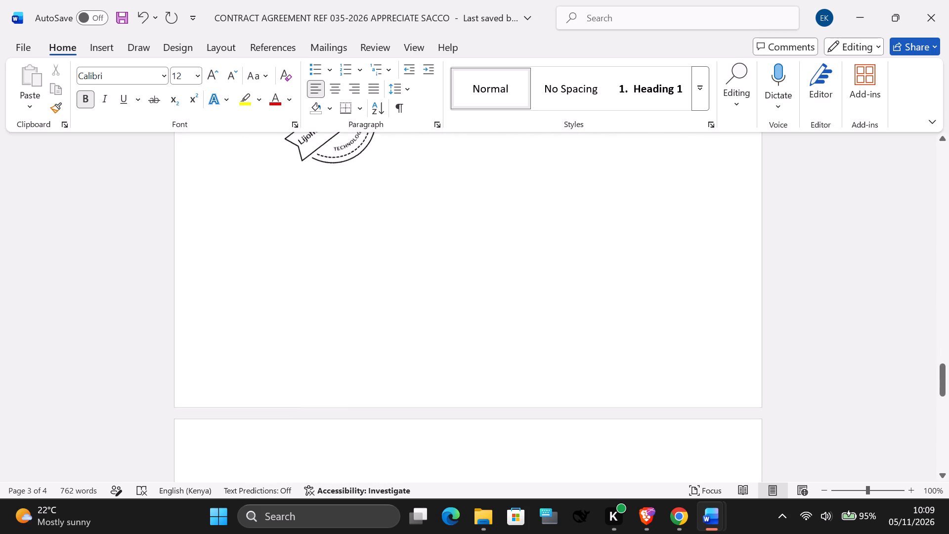
pyautogui.scroll(-6, 504, 348)
pyautogui.scroll(17, 504, 348)
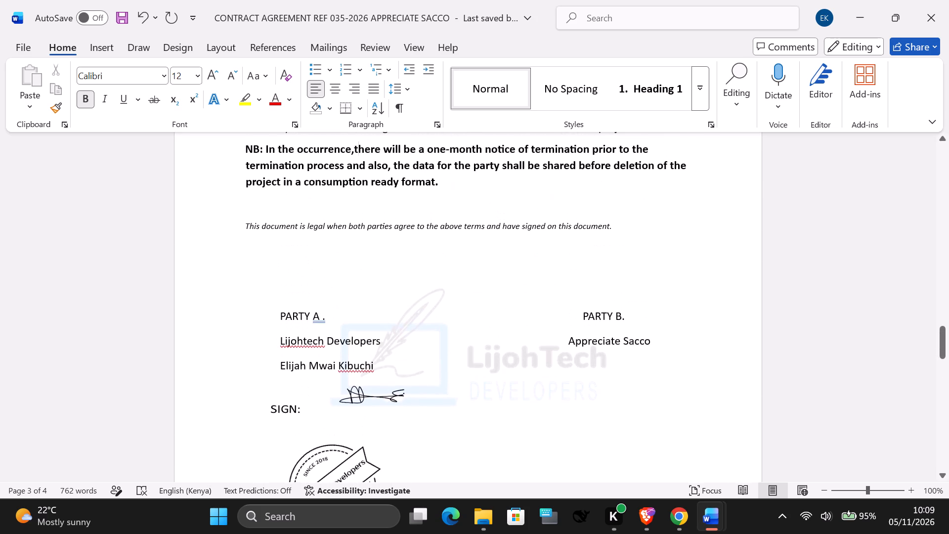
pyautogui.scroll(9, 505, 351)
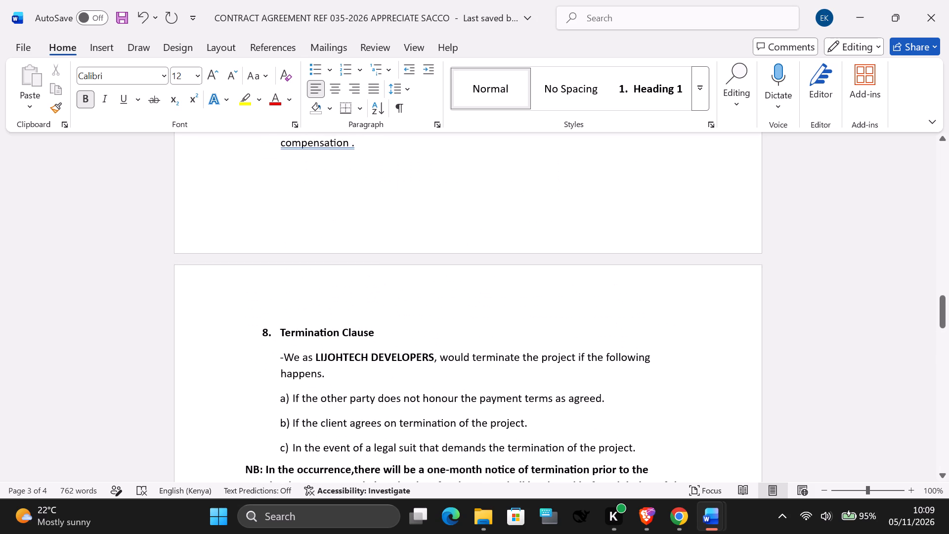
pyautogui.scroll(-3, 505, 351)
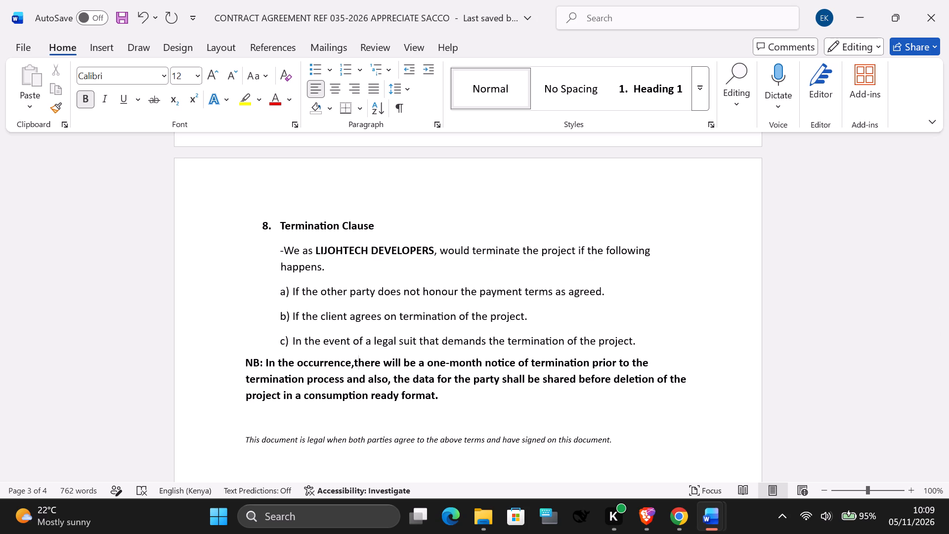
# Remove the space before the full stop after "compensation" in the Maintenance and Support section.
pyautogui.scroll(10, 505, 353)
pyautogui.click(319, 391)
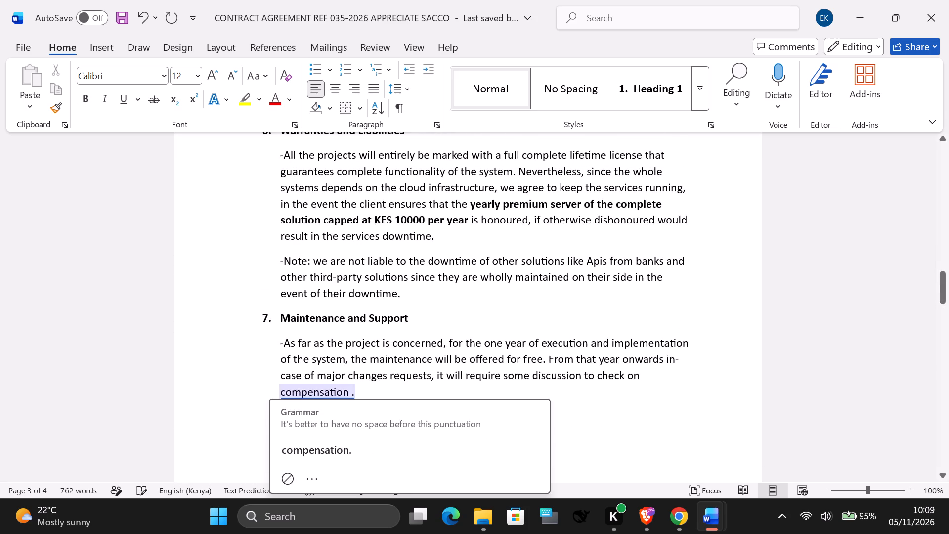
pyautogui.click(341, 454)
# Look back through the contract from Maintenance and Support to the letterhead on the first page.
pyautogui.scroll(1, 379, 425)
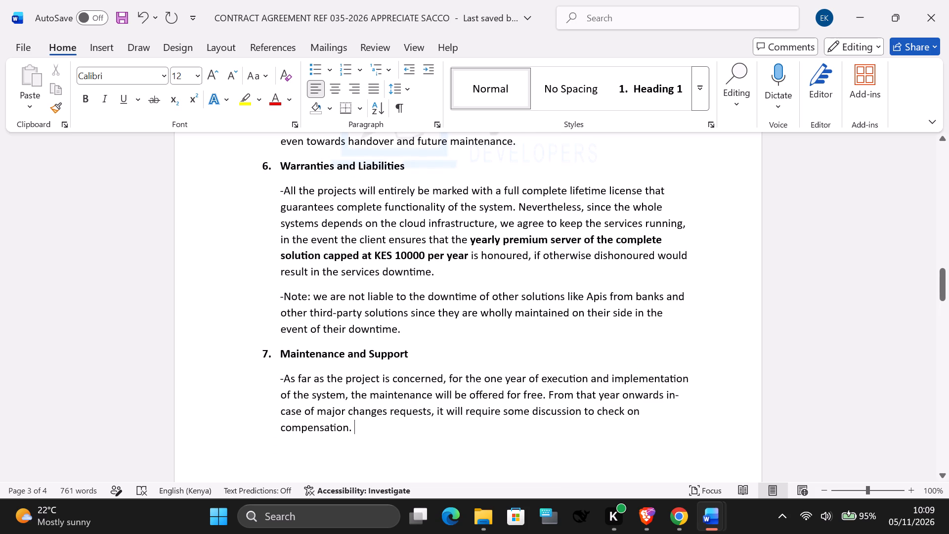
pyautogui.scroll(1, 379, 425)
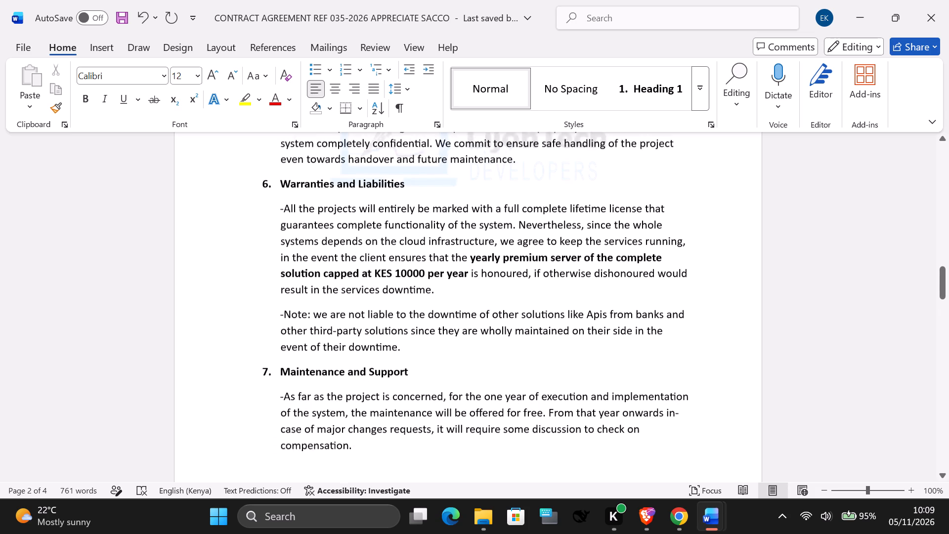
pyautogui.scroll(4, 379, 425)
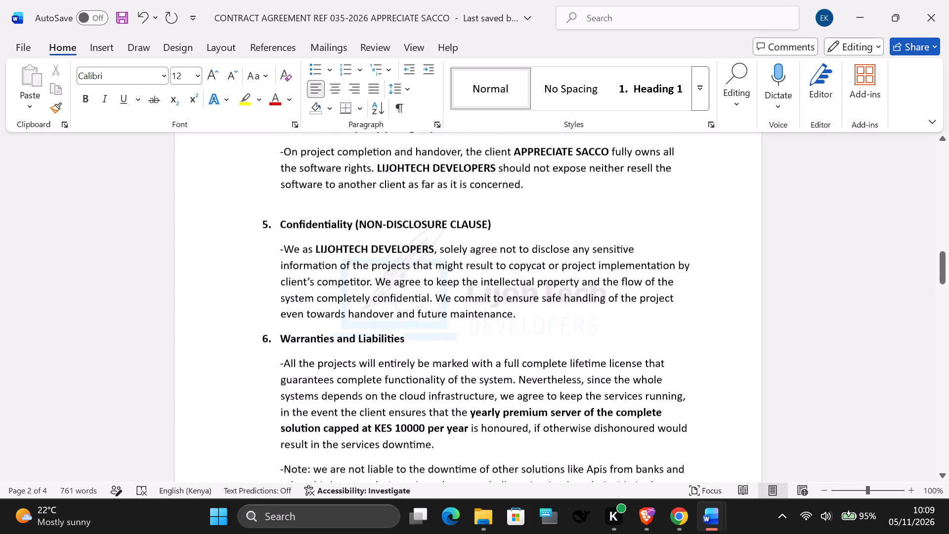
pyautogui.scroll(11, 379, 425)
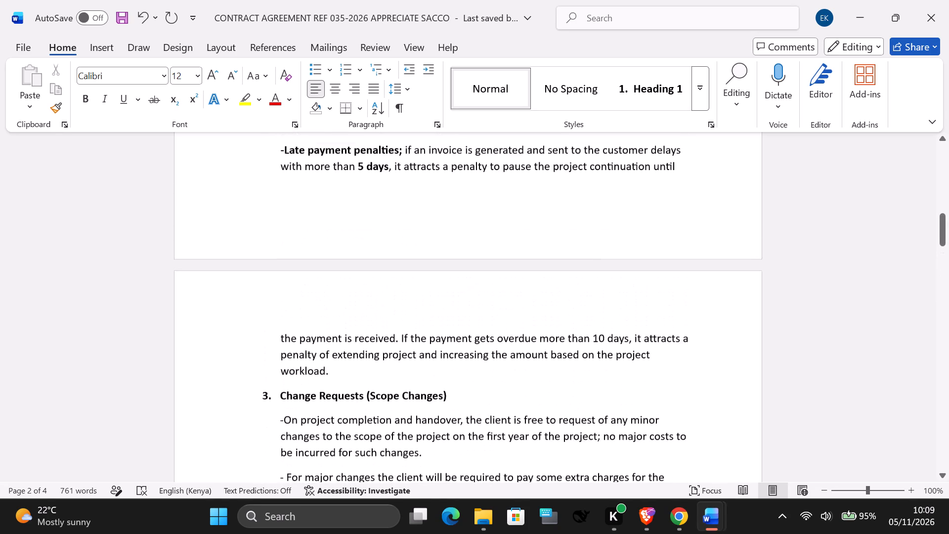
pyautogui.scroll(12, 379, 425)
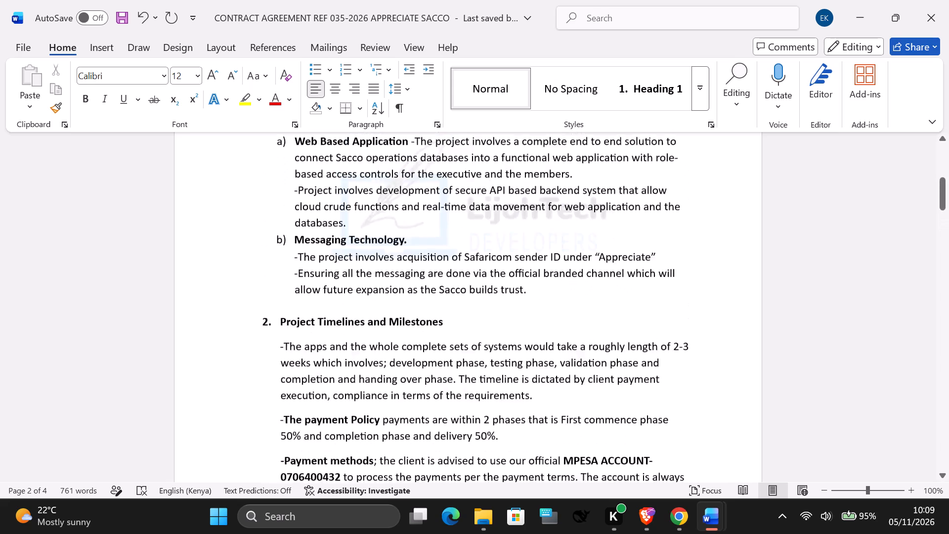
pyautogui.scroll(10, 379, 425)
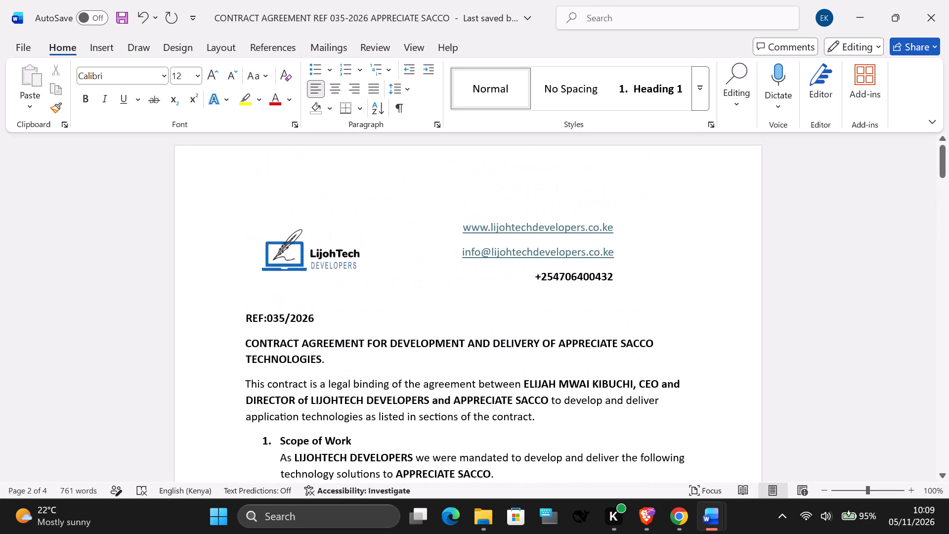
pyautogui.scroll(4, 379, 425)
# Review the contract's opening sections, covering the scope of work, timelines, payment terms, late payment penalties and change requests.
pyautogui.scroll(-3, 379, 425)
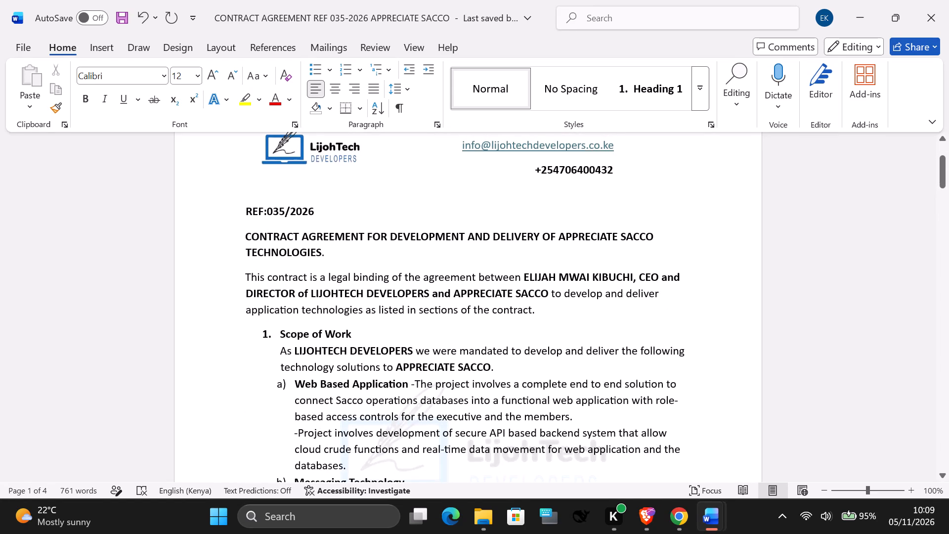
pyautogui.scroll(-7, 379, 425)
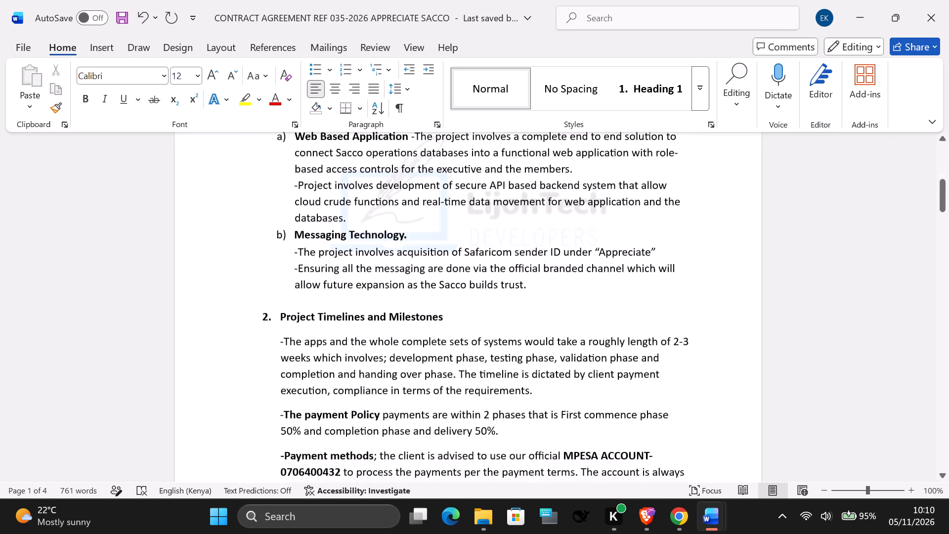
pyautogui.scroll(-4, 381, 420)
pyautogui.scroll(3, 389, 411)
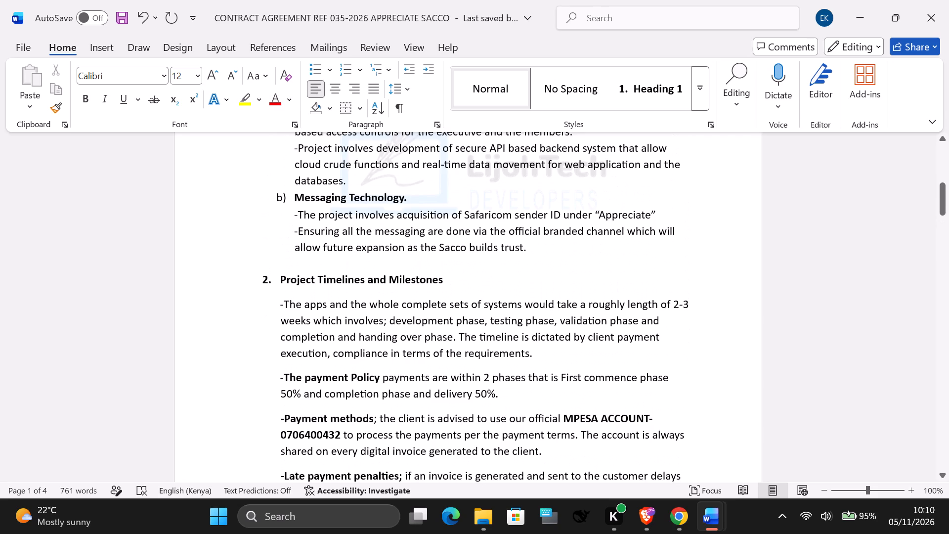
pyautogui.scroll(3, 402, 395)
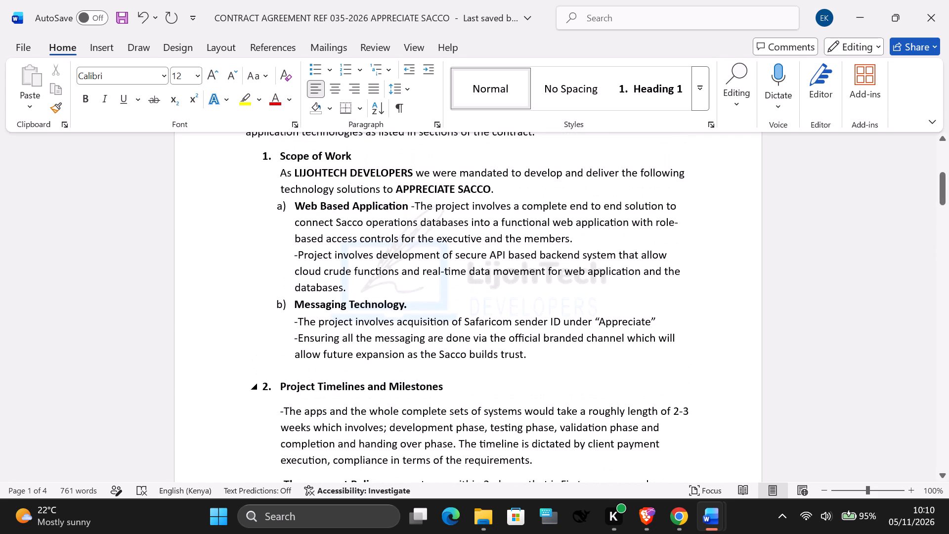
pyautogui.scroll(-5, 402, 395)
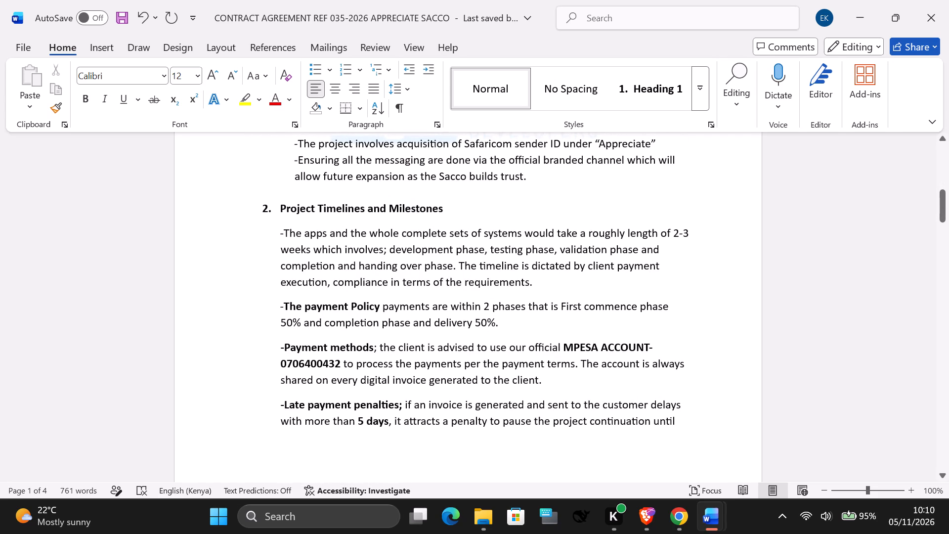
pyautogui.scroll(-4, 402, 395)
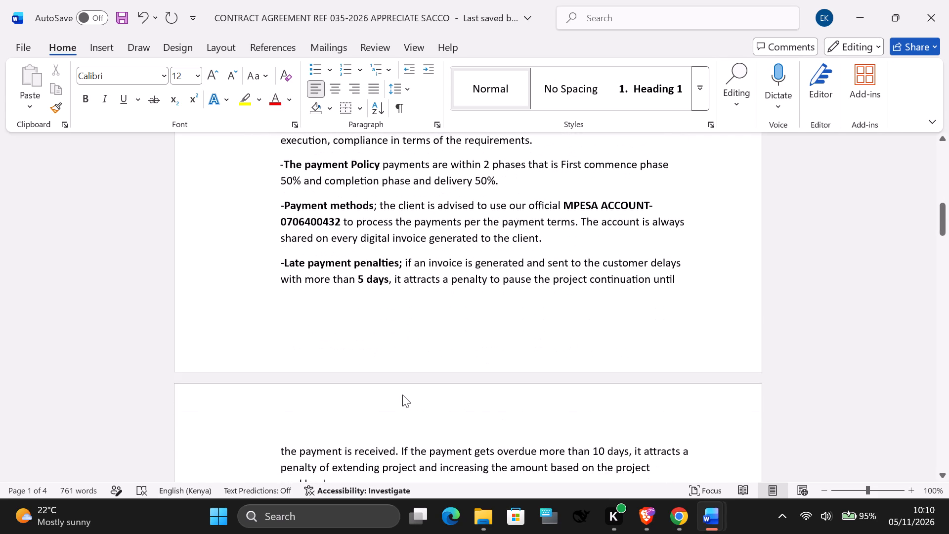
pyautogui.scroll(-5, 402, 395)
pyautogui.scroll(5, 402, 395)
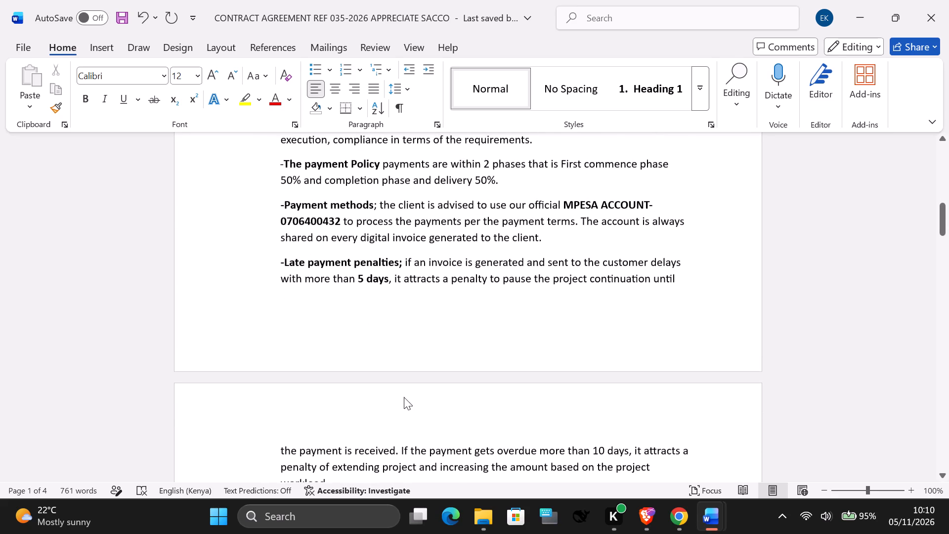
pyautogui.scroll(5, 404, 397)
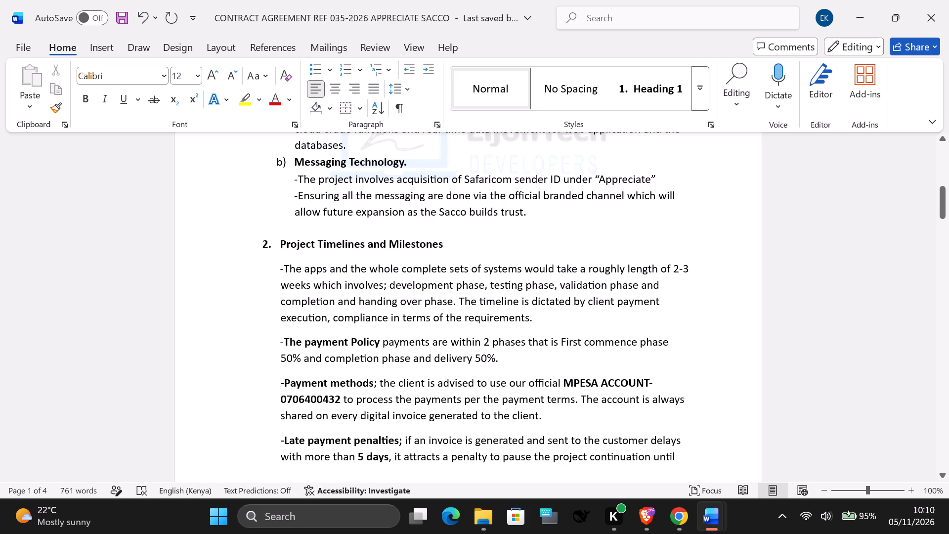
pyautogui.scroll(-8, 412, 378)
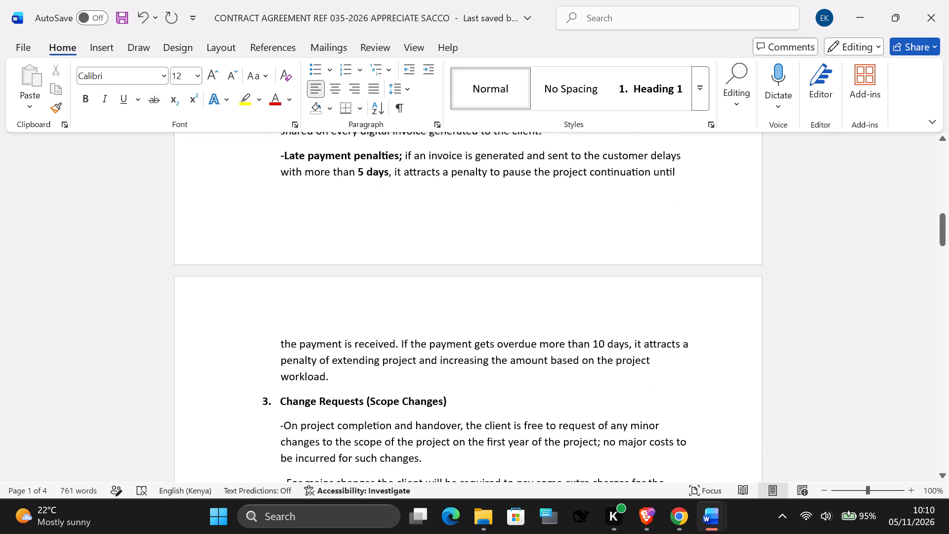
pyautogui.scroll(-5, 412, 377)
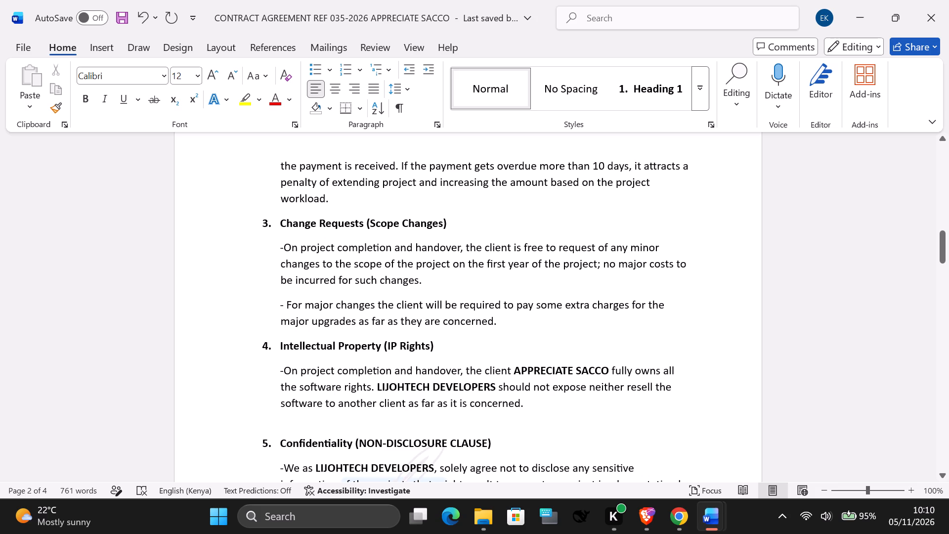
pyautogui.scroll(18, 472, 329)
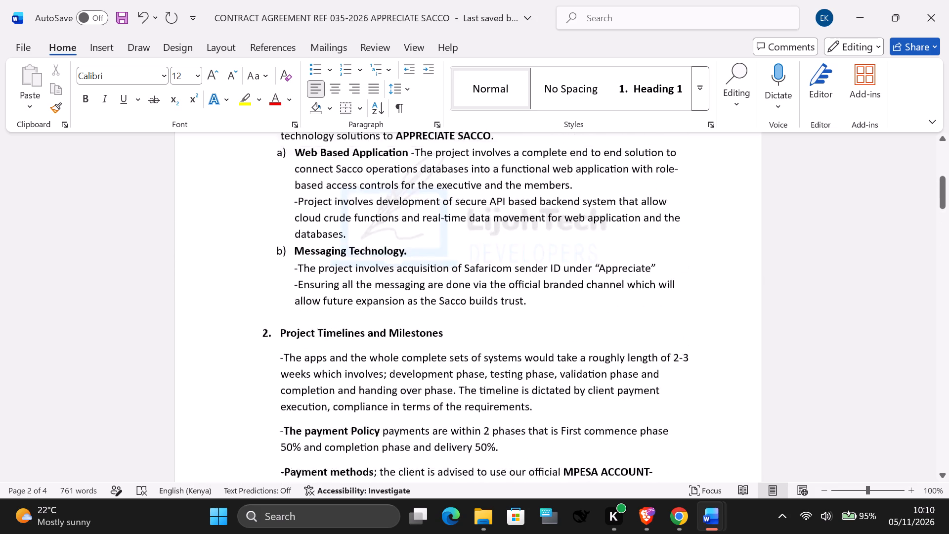
pyautogui.scroll(9, 470, 329)
pyautogui.scroll(-4, 470, 329)
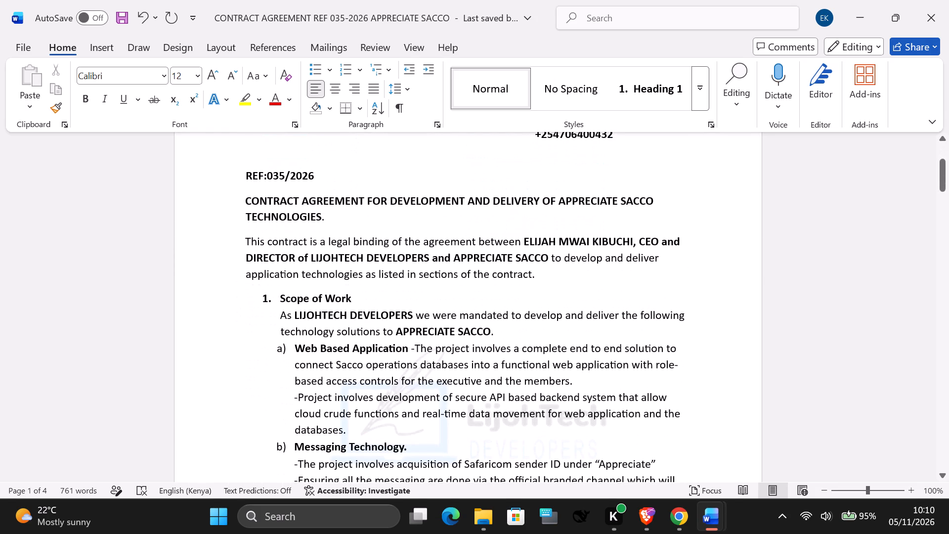
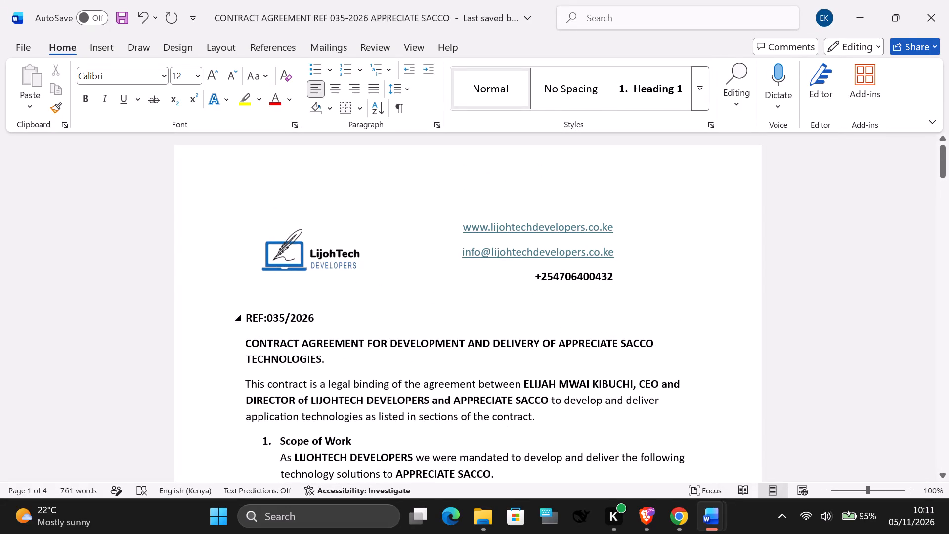
# Save the revised Appreciate Sacco contract agreement.
pyautogui.hotkey('ctrl', 's')
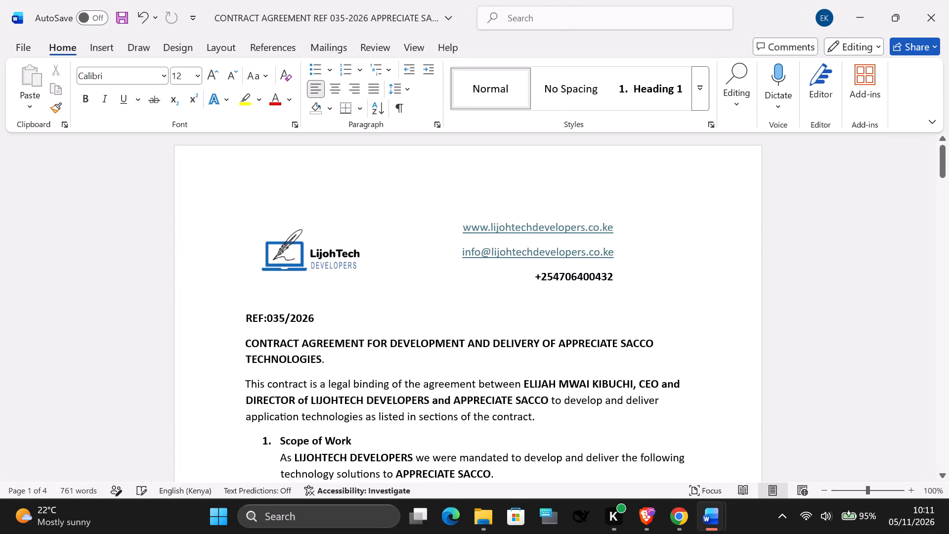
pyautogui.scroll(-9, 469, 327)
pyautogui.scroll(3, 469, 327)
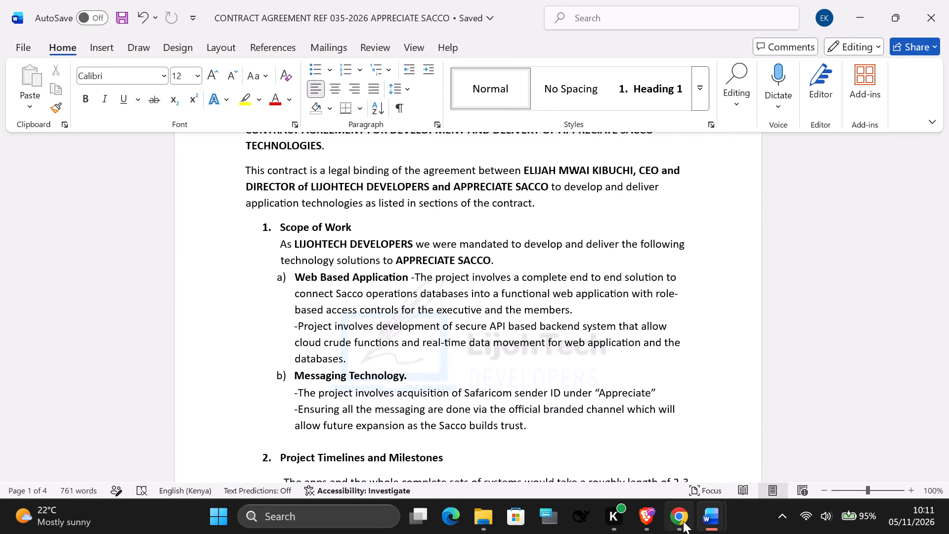
pyautogui.click(683, 521)
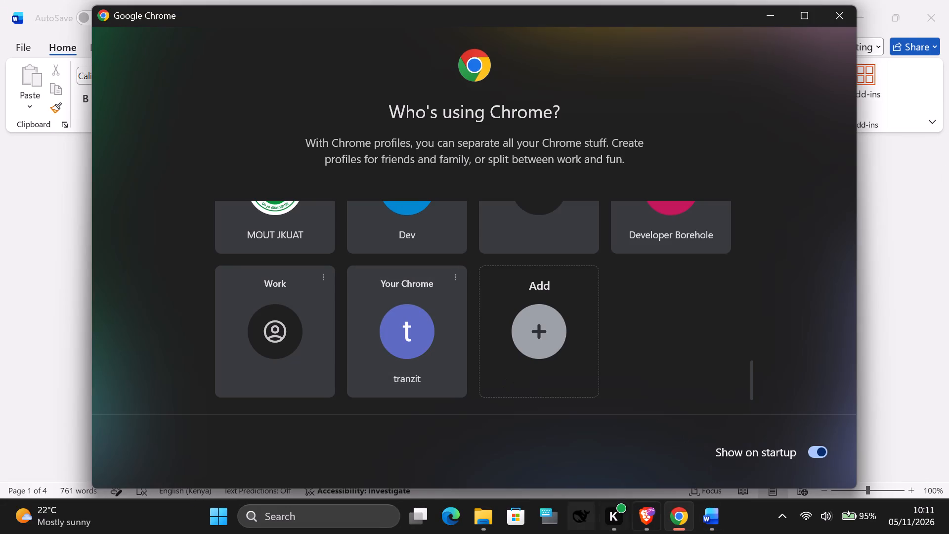
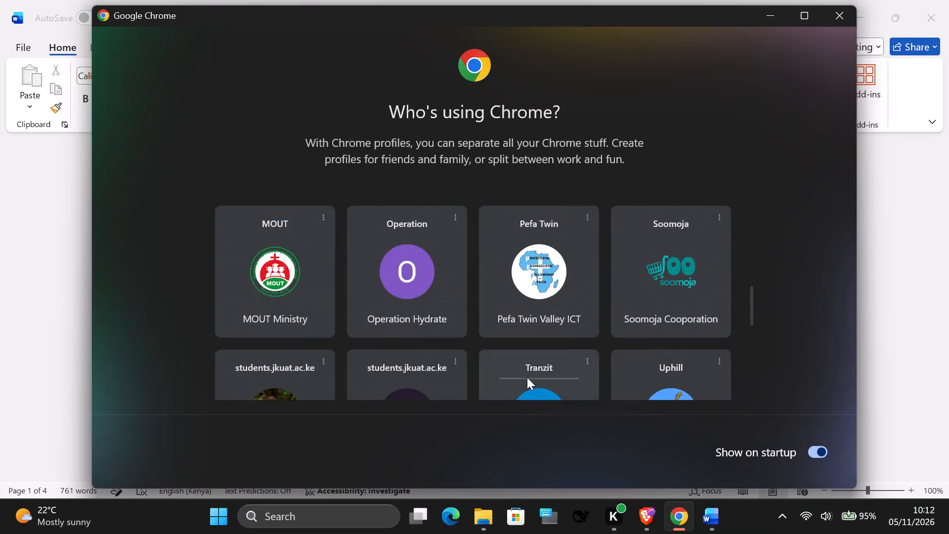
# Choose the Chrome profile labelled "Elijah", located between the "Developers" and "Info" profiles, to start browsing.
pyautogui.scroll(8, 527, 377)
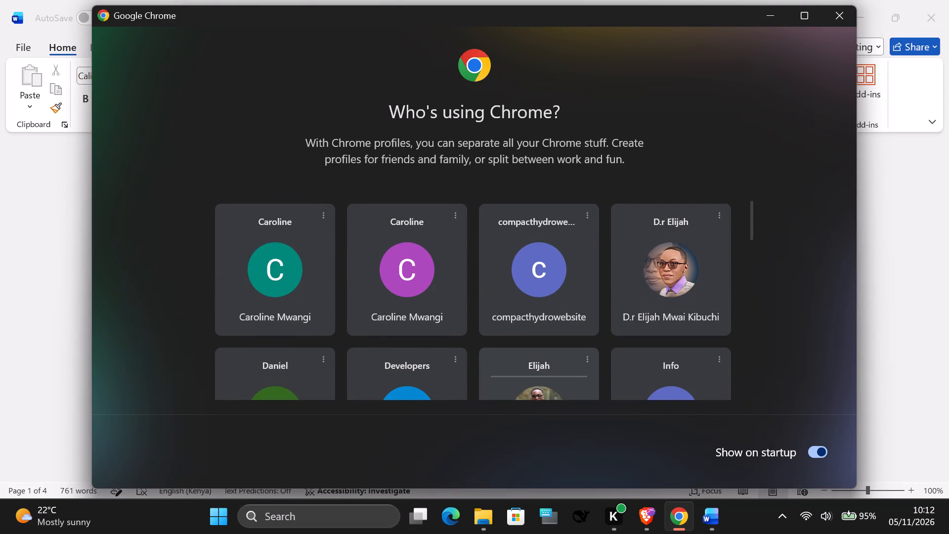
pyautogui.scroll(2, 545, 359)
pyautogui.scroll(-2, 545, 360)
pyautogui.scroll(1, 545, 360)
pyautogui.click(539, 373)
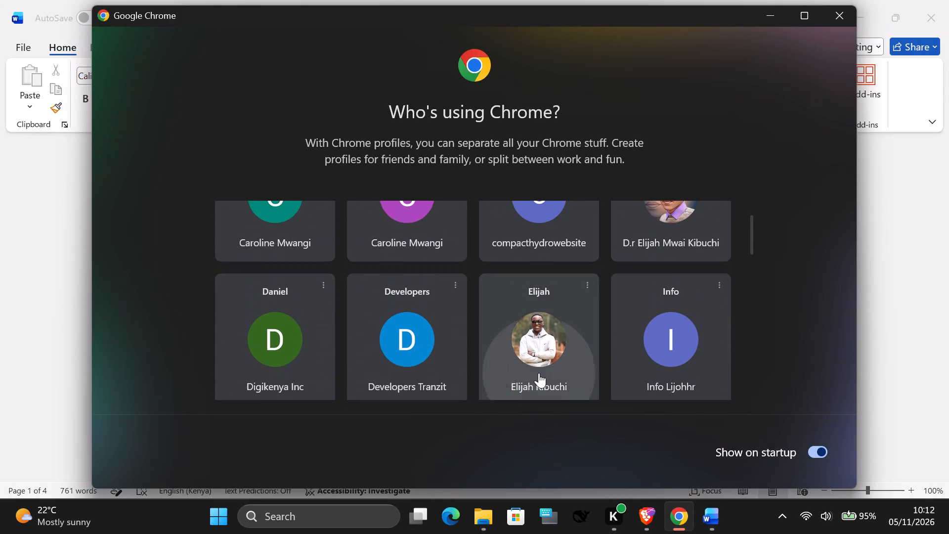
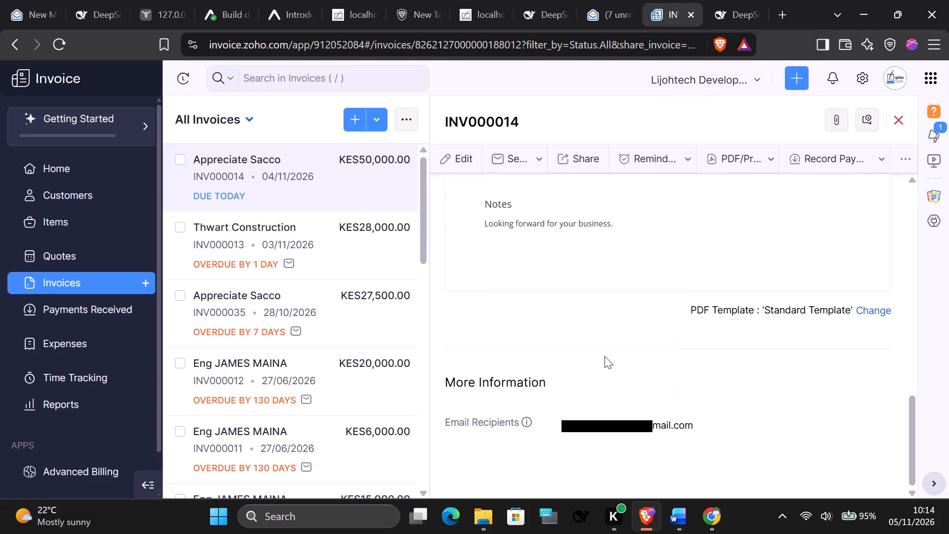
# Open the Appreciate Sacco invoice INV000014 for editing.
pyautogui.click(486, 380)
pyautogui.scroll(4, 492, 203)
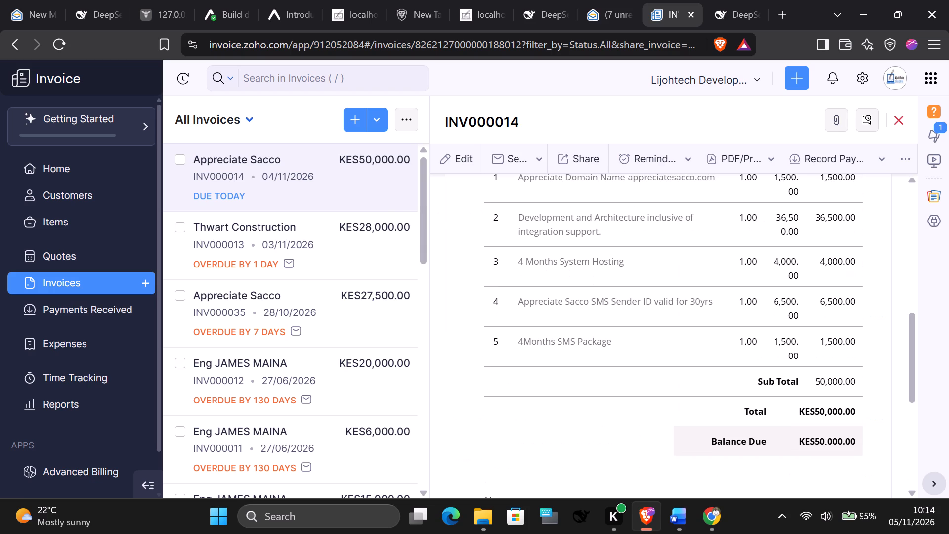
pyautogui.scroll(7, 587, 225)
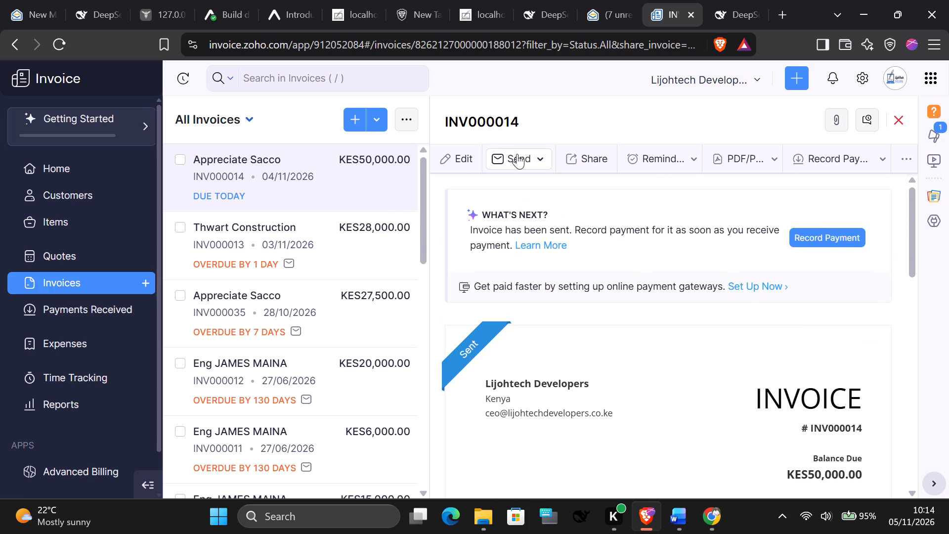
pyautogui.click(447, 160)
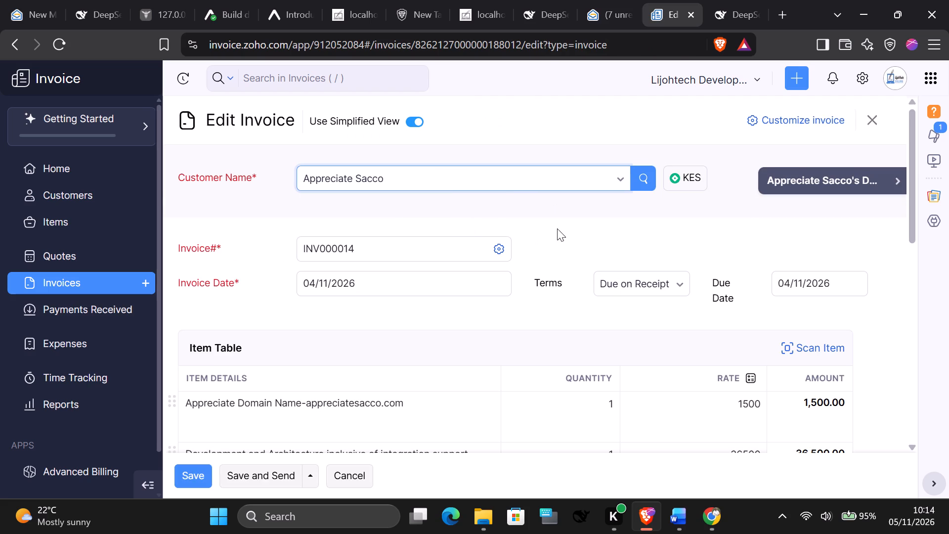
# Examine the Safaricom M-Pesa payment gateway setup for its transaction types and required credentials, then close it without configuring anything.
pyautogui.scroll(-5, 557, 228)
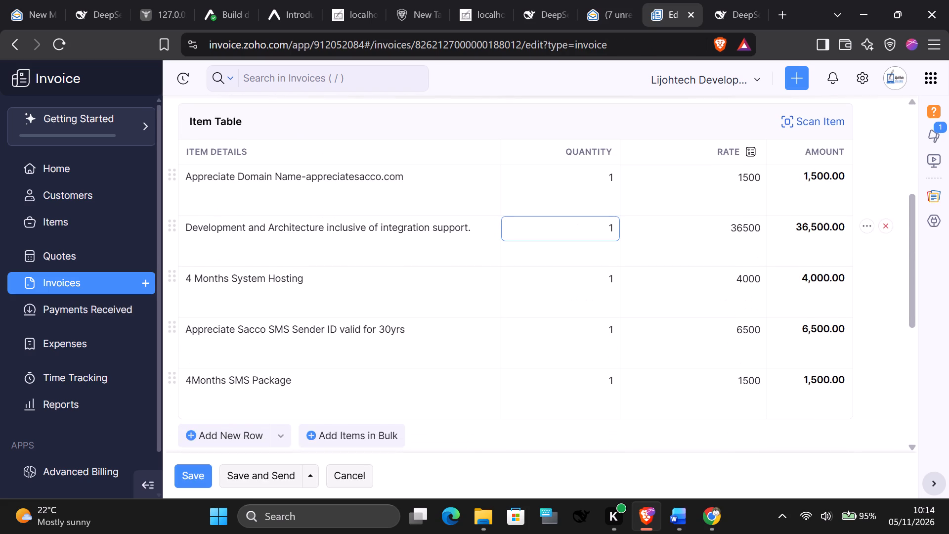
pyautogui.scroll(-2, 557, 228)
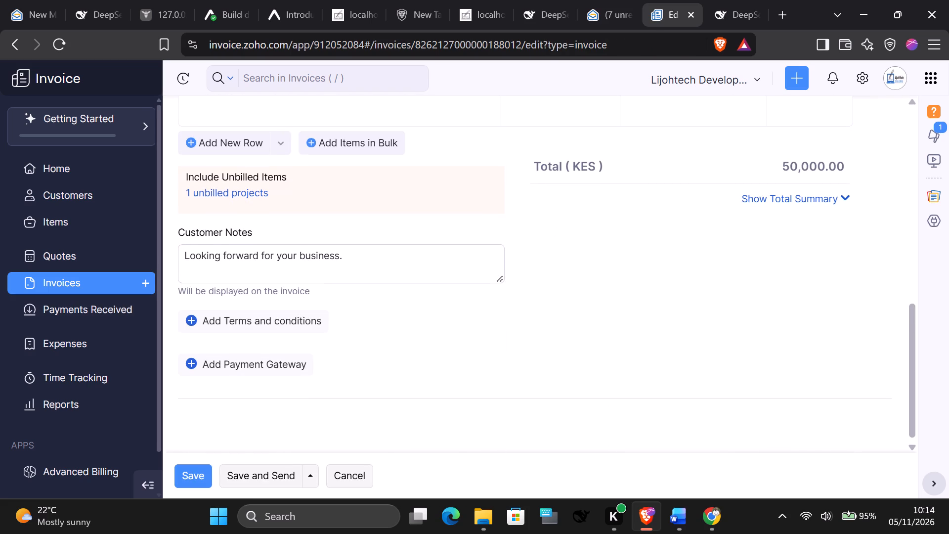
pyautogui.click(274, 362)
pyautogui.scroll(-2, 336, 366)
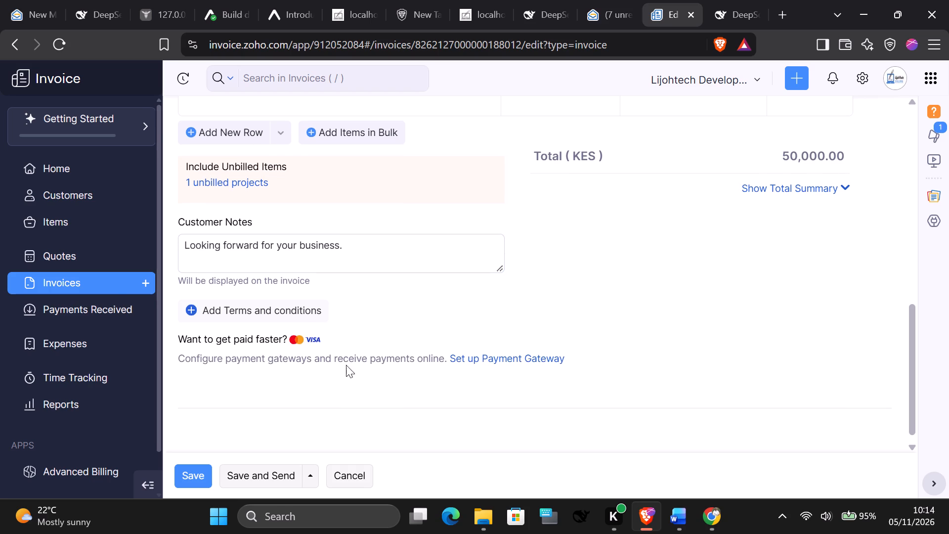
pyautogui.click(492, 373)
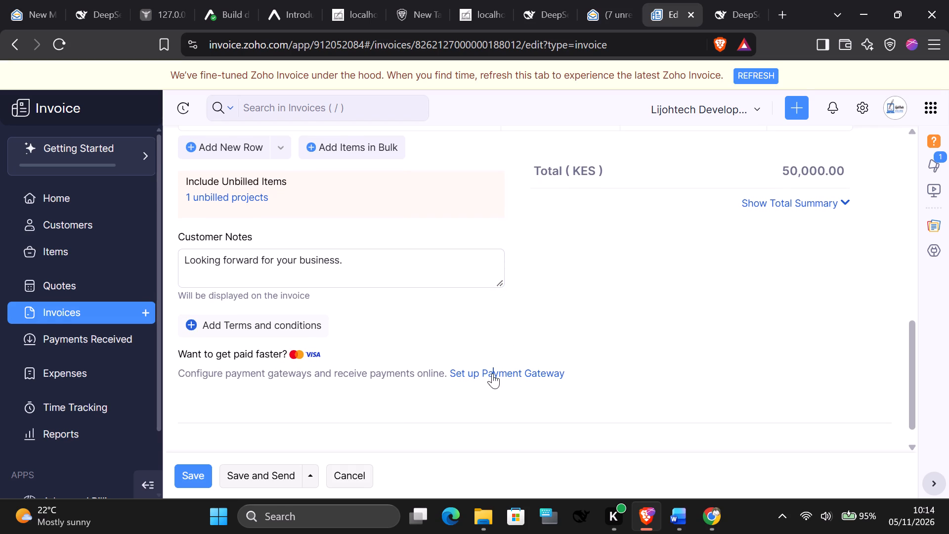
pyautogui.click(420, 132)
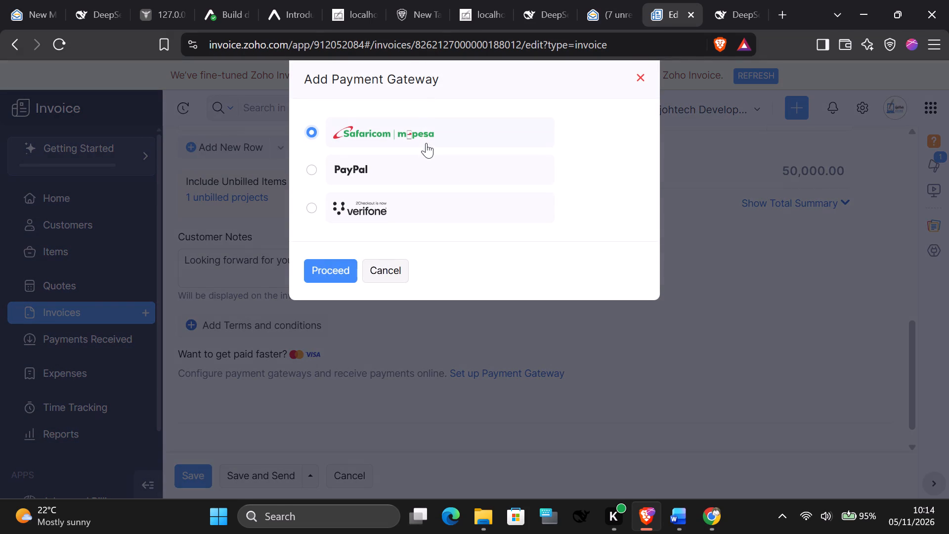
pyautogui.click(322, 272)
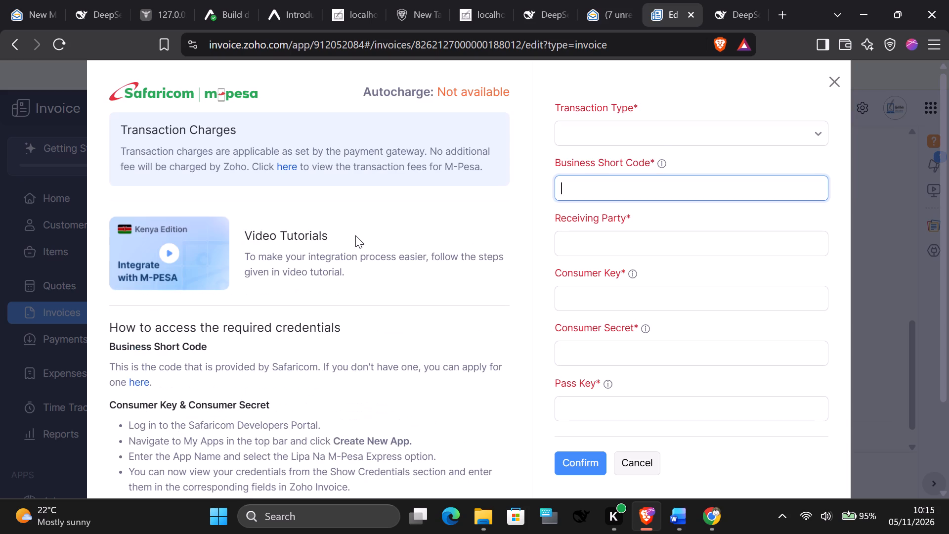
pyautogui.click(657, 130)
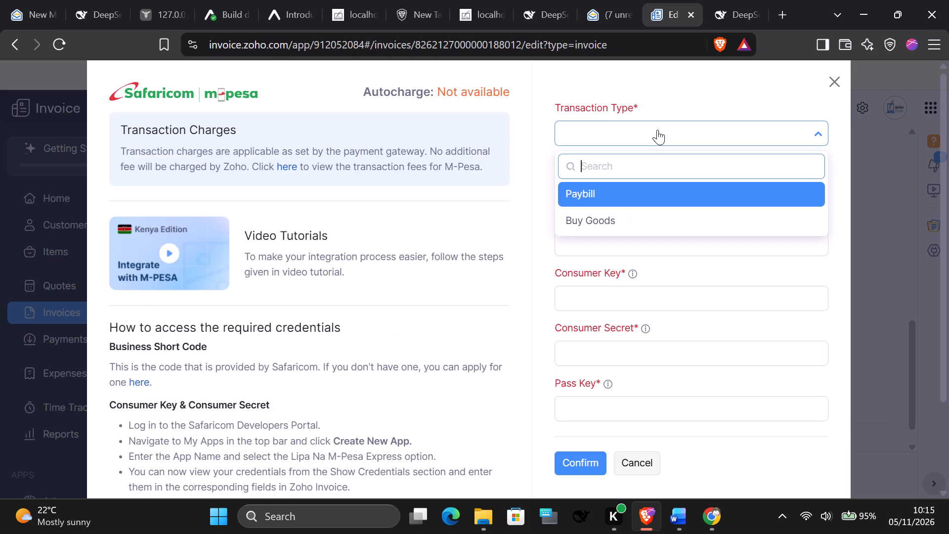
pyautogui.scroll(-5, 481, 188)
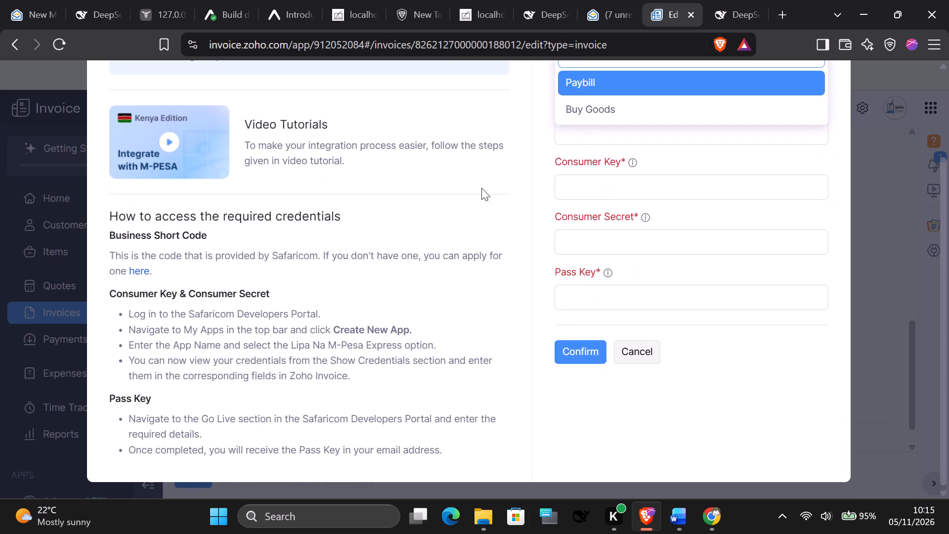
pyautogui.scroll(3, 481, 188)
pyautogui.click(514, 118)
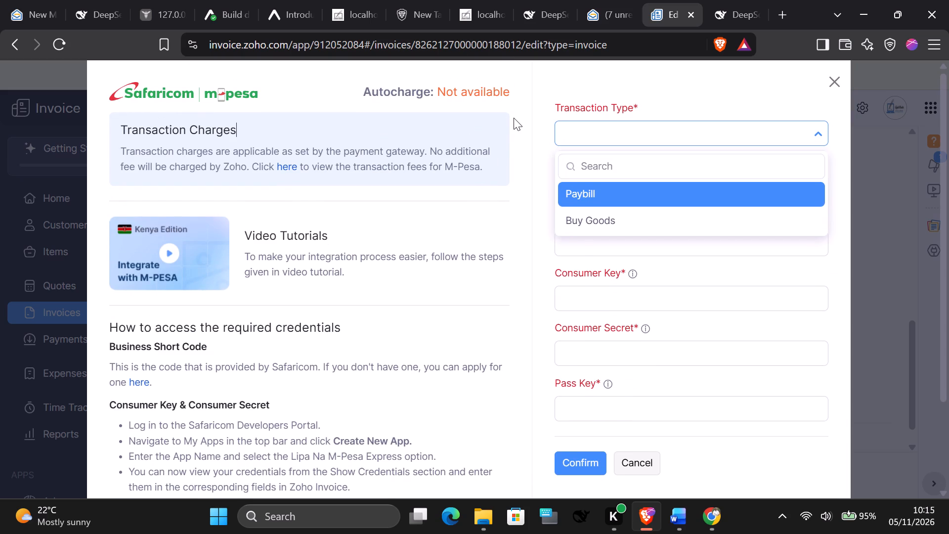
pyautogui.scroll(-4, 702, 205)
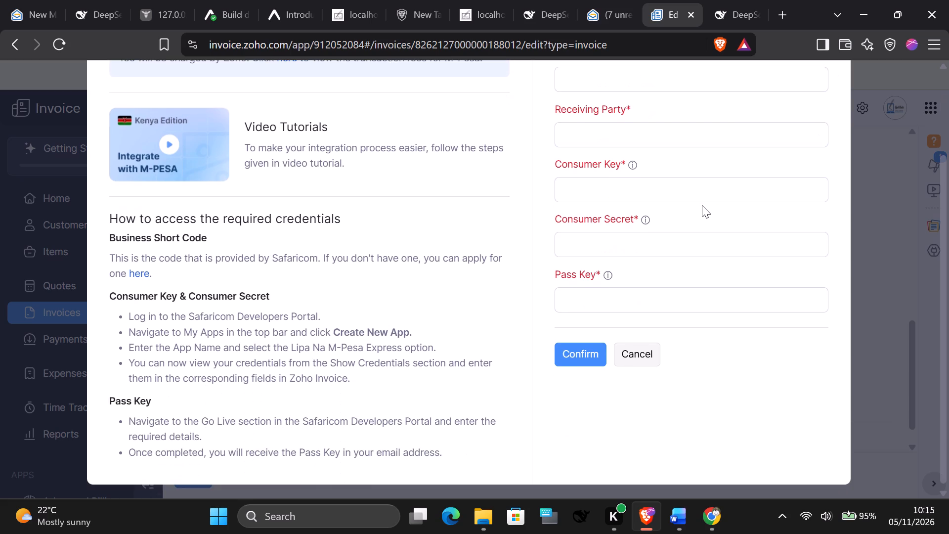
pyautogui.scroll(6, 702, 205)
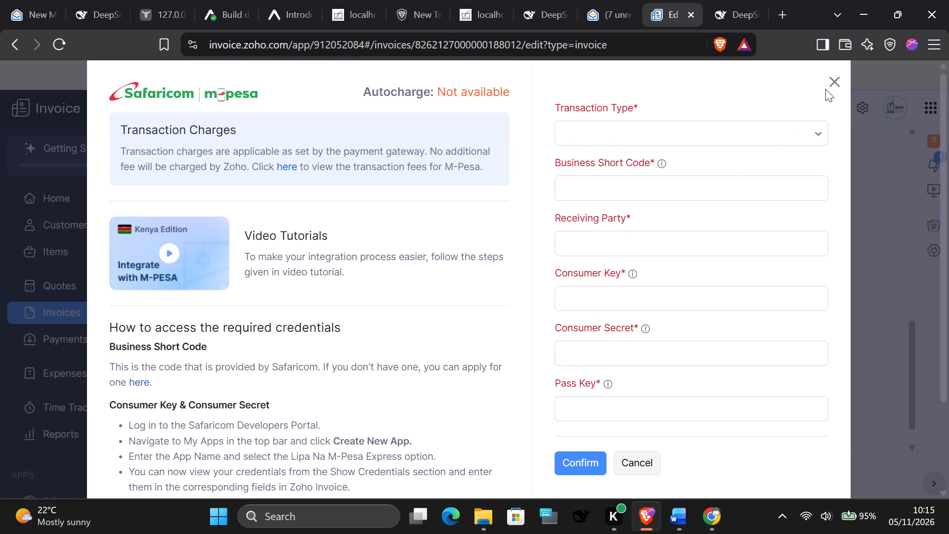
pyautogui.click(829, 85)
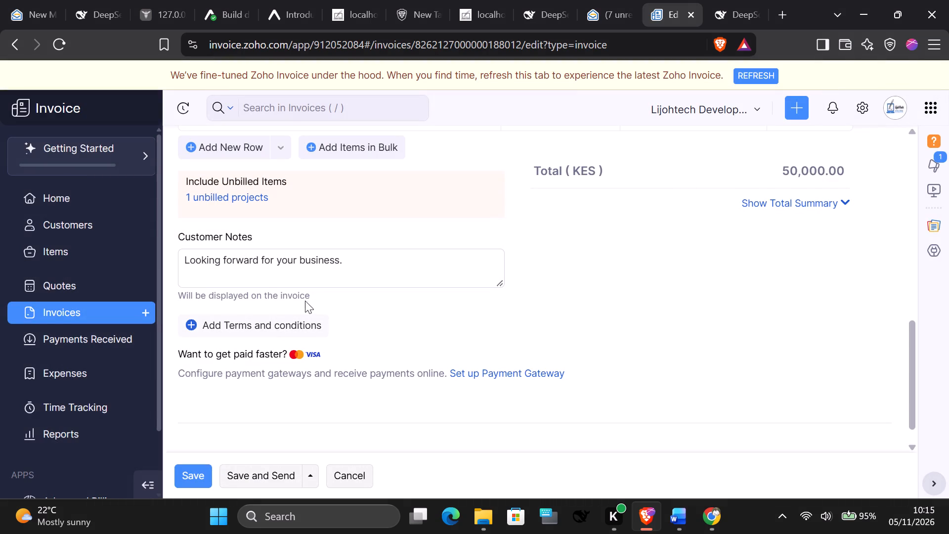
# Replace the invoice's default customer note with the heading "PAYMENT DETAILS".
pyautogui.scroll(-3, 447, 393)
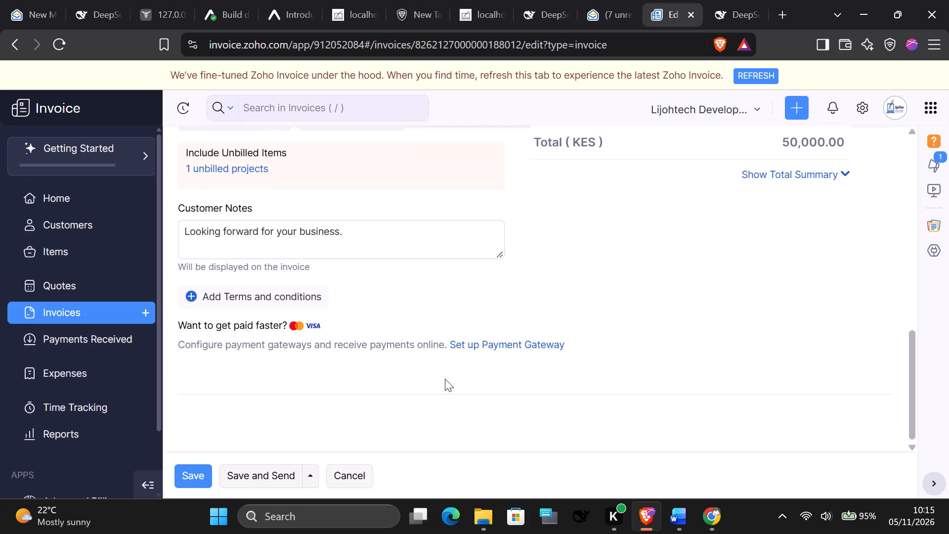
pyautogui.scroll(4, 448, 356)
pyautogui.scroll(-4, 447, 355)
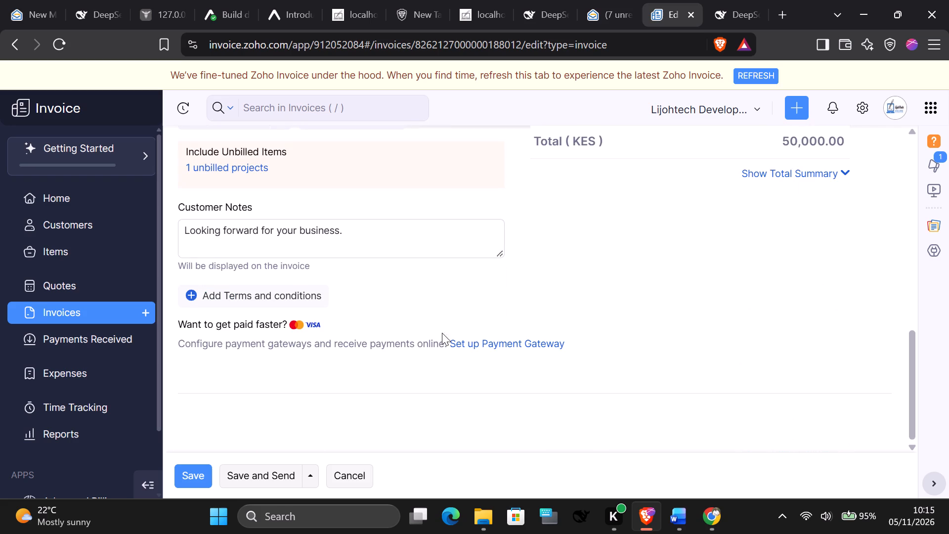
pyautogui.scroll(-4, 610, 299)
pyautogui.scroll(7, 615, 288)
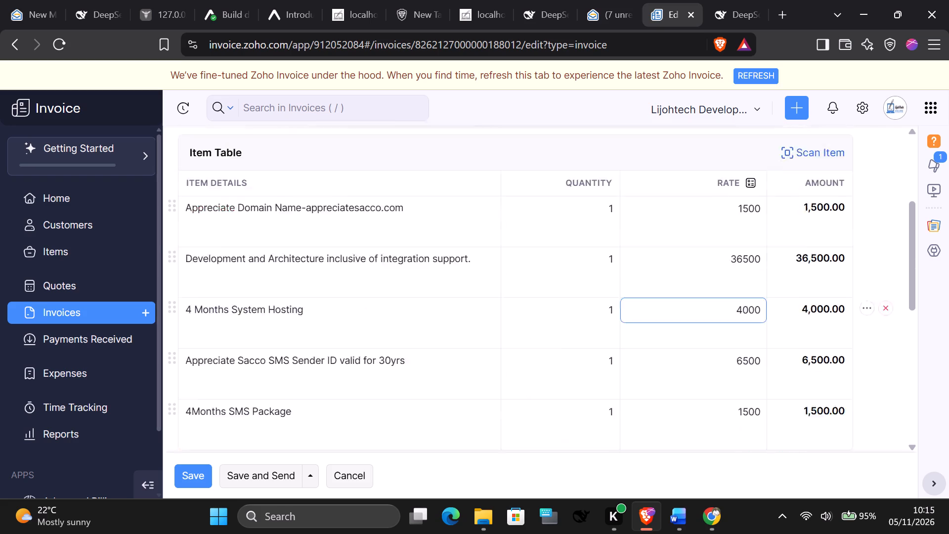
pyautogui.scroll(4, 623, 263)
pyautogui.scroll(-3, 636, 248)
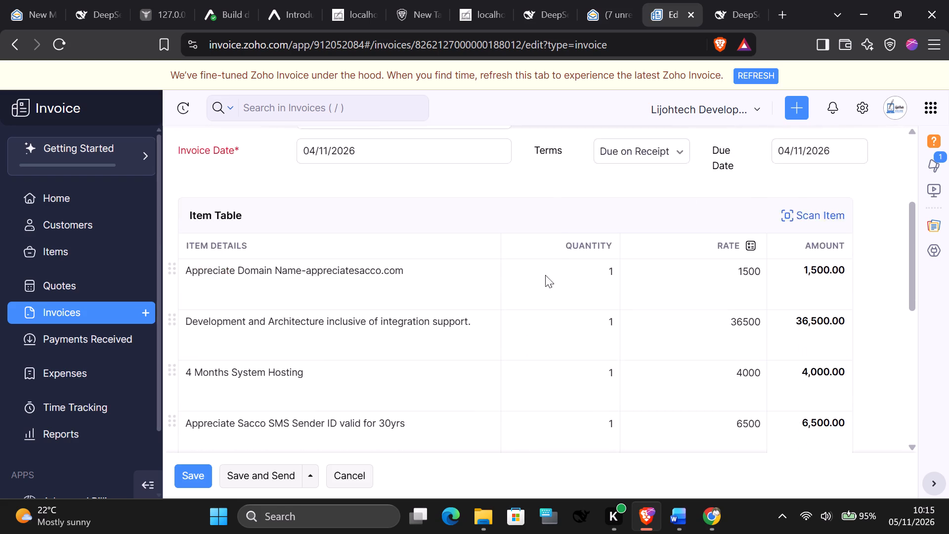
pyautogui.scroll(-7, 545, 275)
pyautogui.scroll(-2, 307, 312)
pyautogui.click(352, 237)
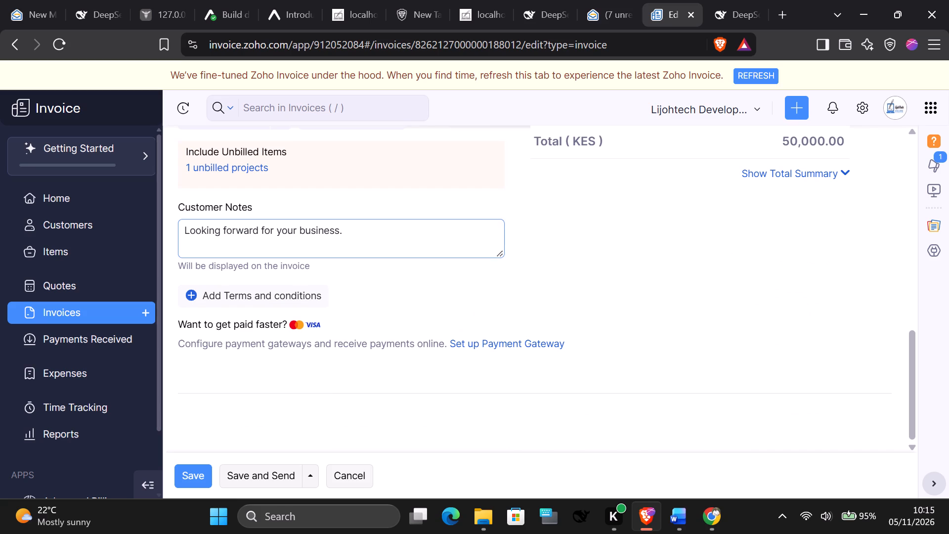
pyautogui.moveTo(352, 237); pyautogui.dragTo(265, 239)
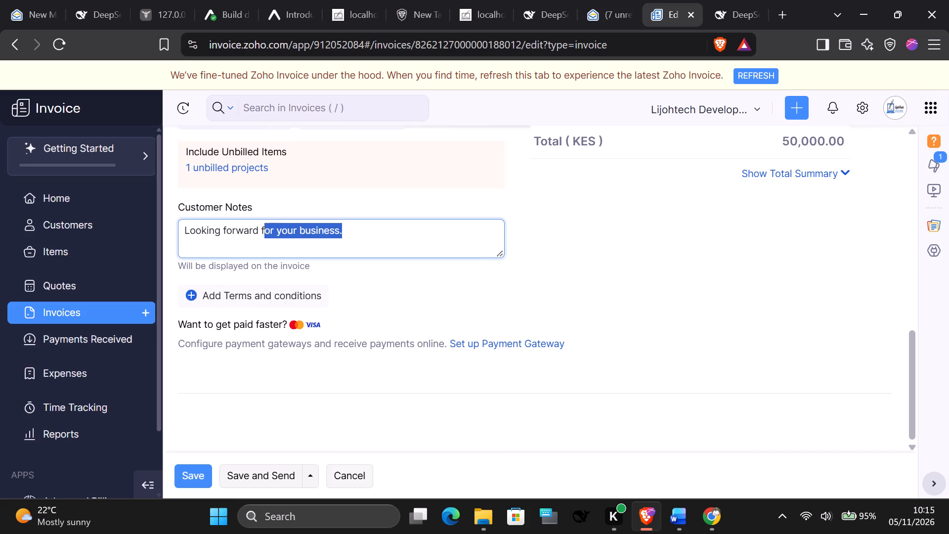
pyautogui.moveTo(265, 239); pyautogui.dragTo(182, 237)
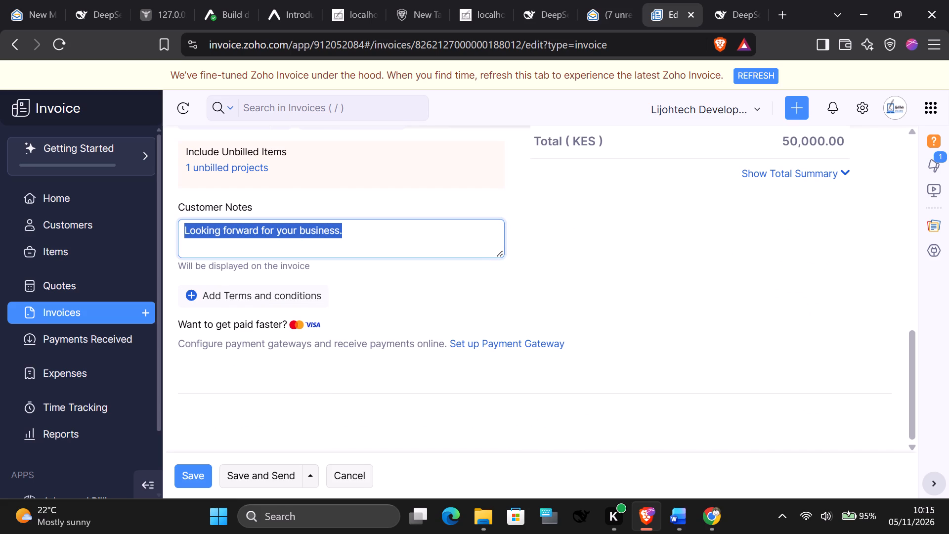
pyautogui.click(182, 229)
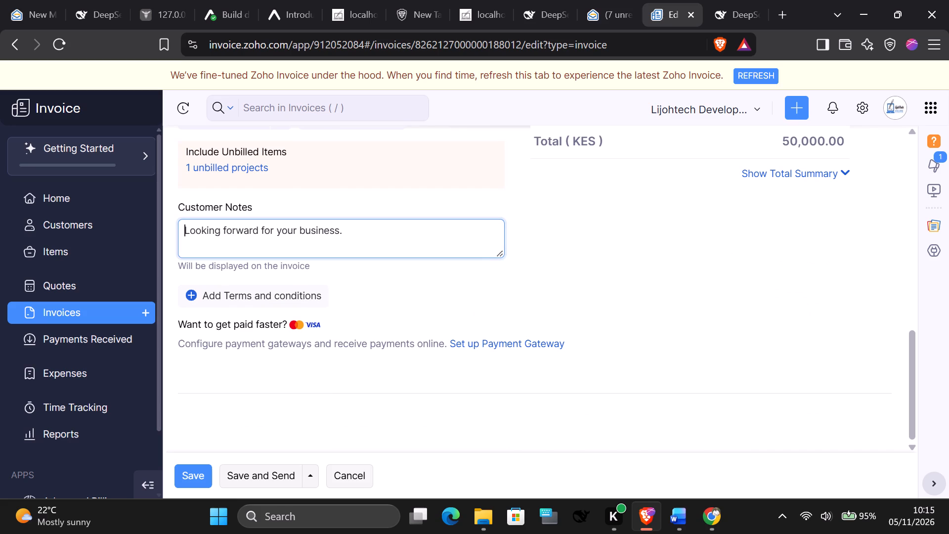
pyautogui.moveTo(353, 236); pyautogui.dragTo(249, 228)
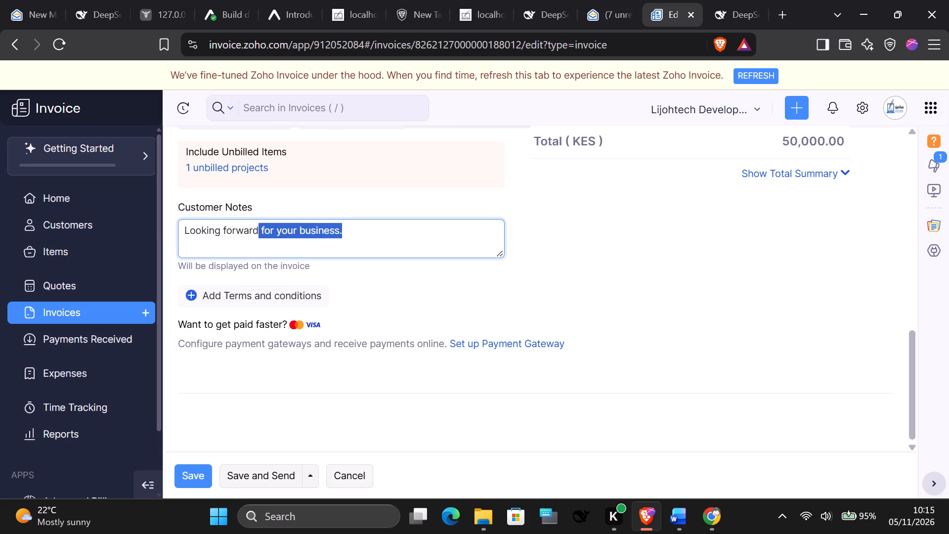
pyautogui.moveTo(249, 228); pyautogui.dragTo(163, 227)
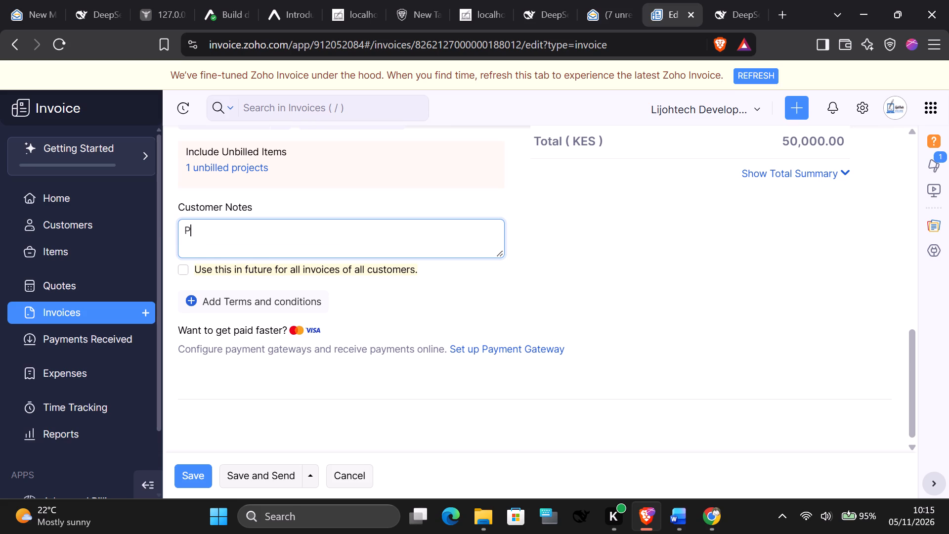
pyautogui.write('AYMENT DETAILS')
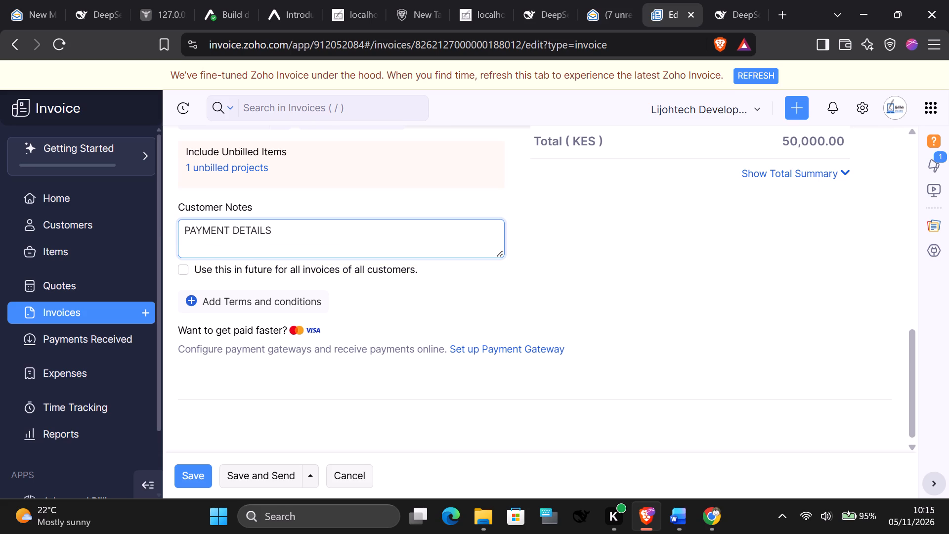
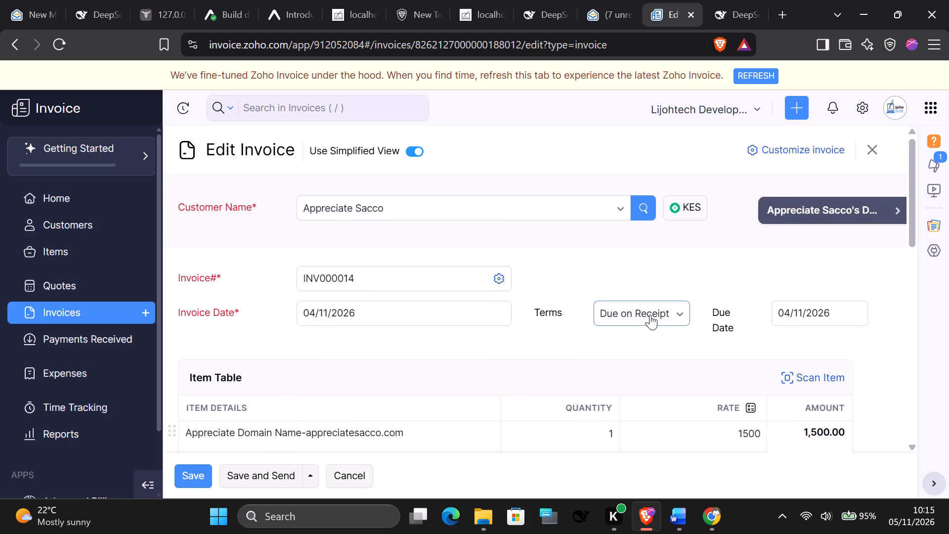
# Save invoice INV000014 with the payment details in its customer notes.
pyautogui.scroll(-6, 650, 314)
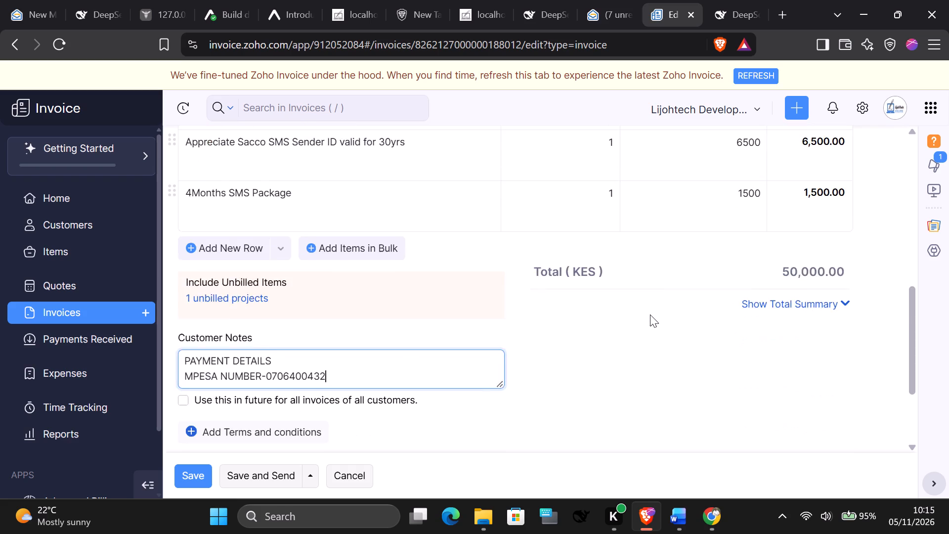
pyautogui.scroll(-2, 650, 314)
pyautogui.click(184, 467)
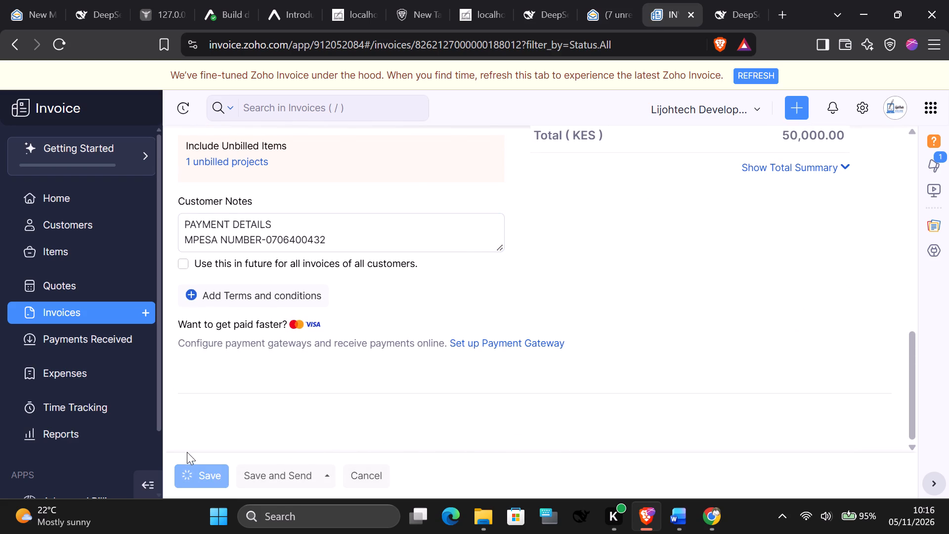
# Examine the saved invoice INV000014, checking the payment details in its notes.
pyautogui.scroll(-8, 731, 285)
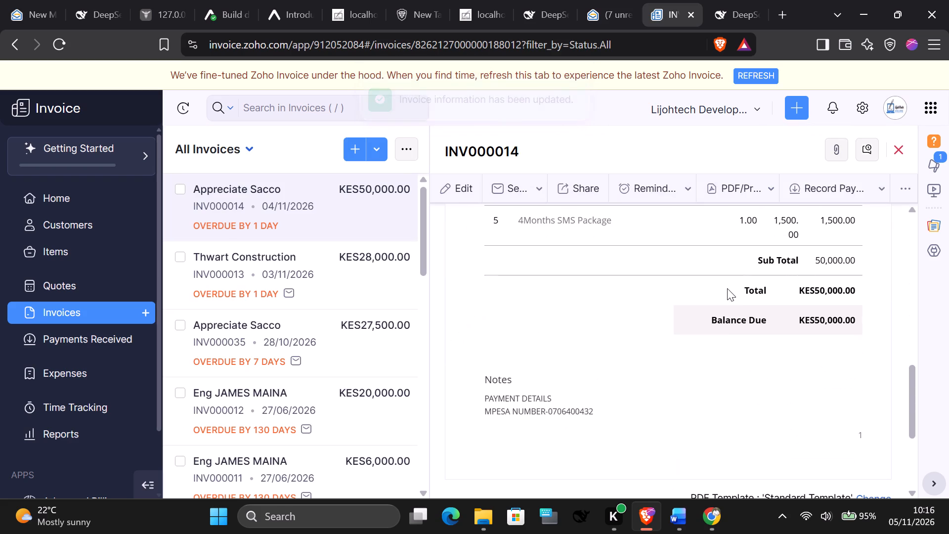
pyautogui.scroll(-2, 727, 288)
pyautogui.scroll(1, 727, 288)
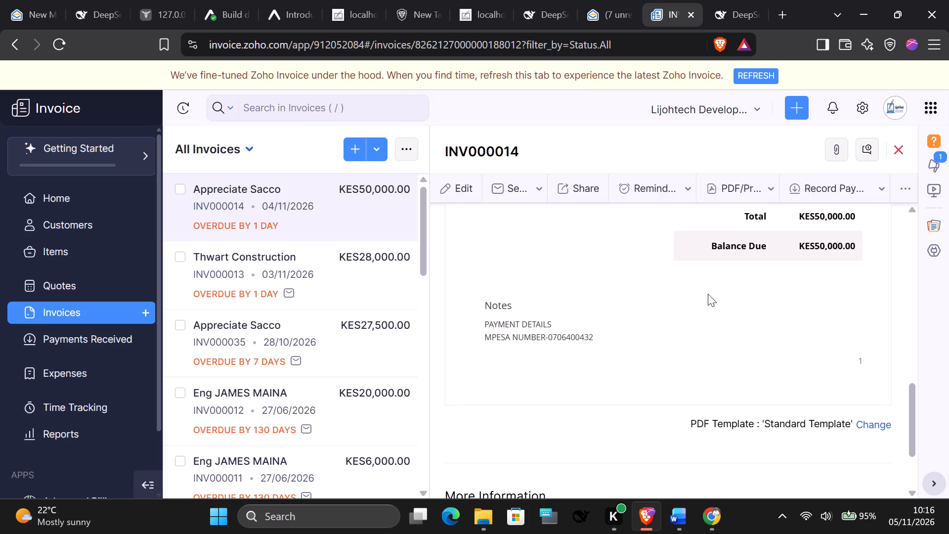
pyautogui.moveTo(588, 339); pyautogui.dragTo(551, 329)
pyautogui.click(659, 329)
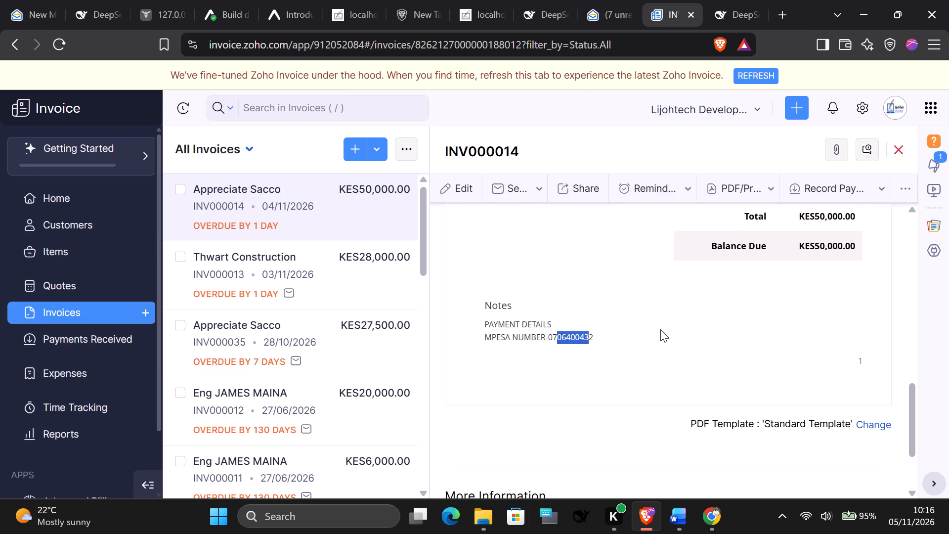
pyautogui.scroll(9, 660, 329)
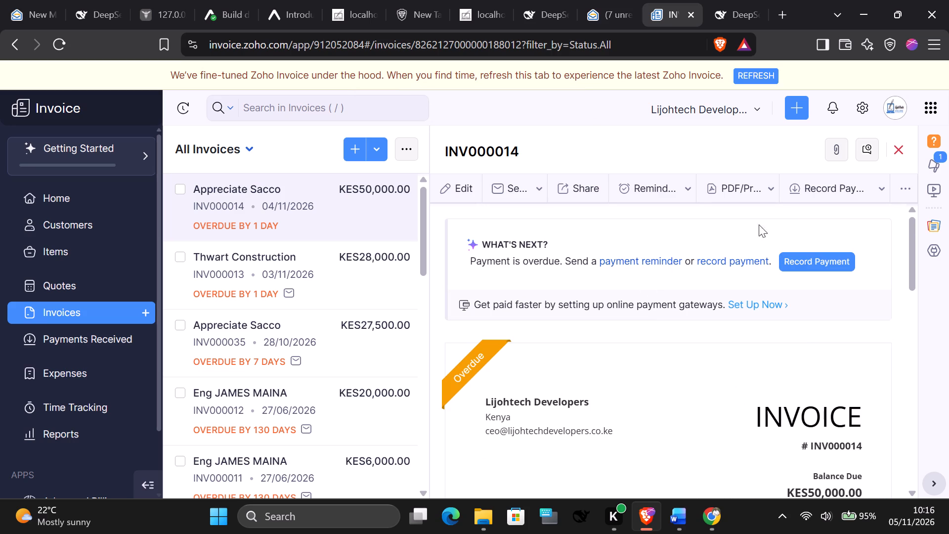
pyautogui.scroll(3, 749, 263)
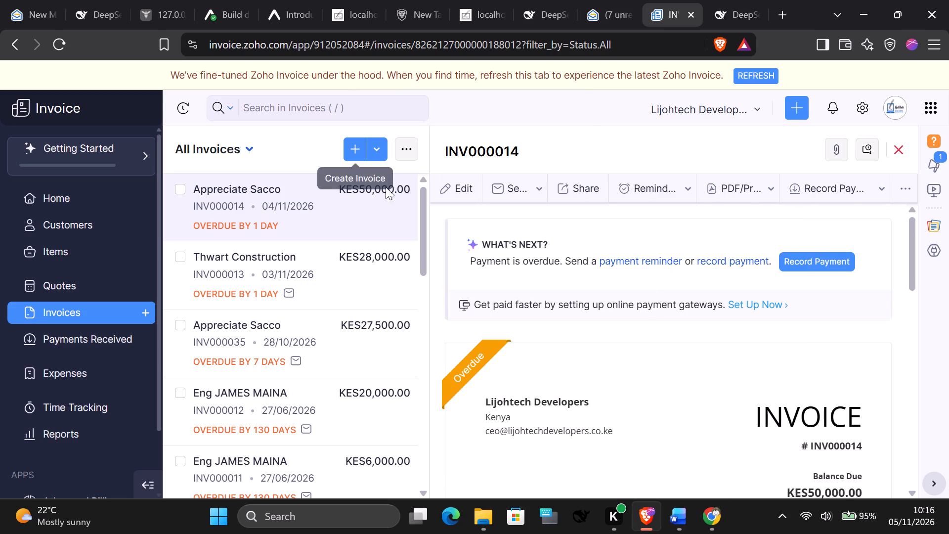
# Open Appreciate Sacco's quote QT-000002 and examine its line items and notes.
pyautogui.click(57, 290)
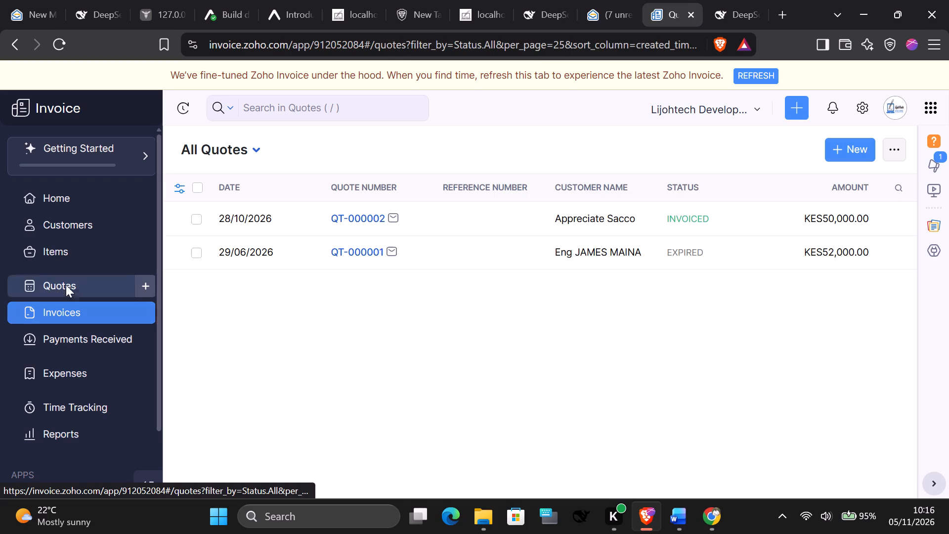
pyautogui.click(349, 218)
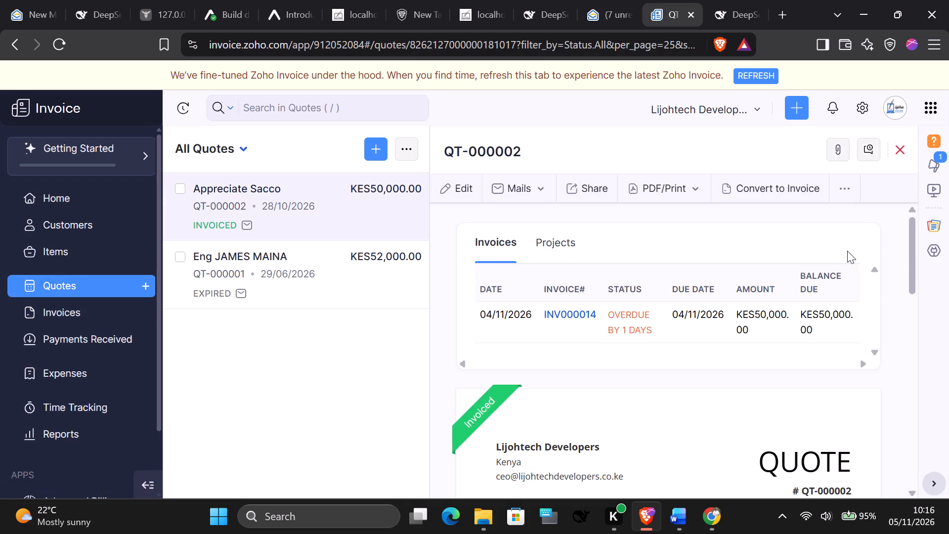
pyautogui.scroll(-11, 717, 249)
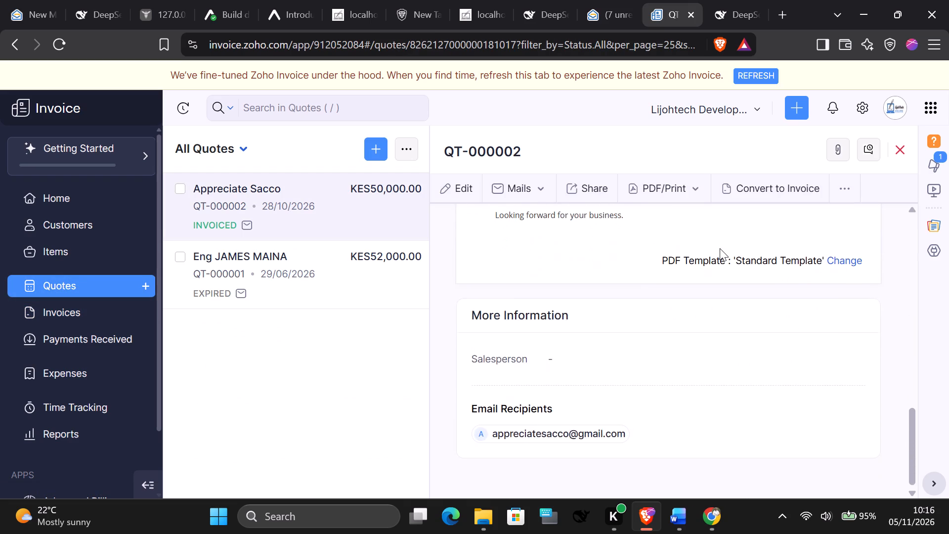
pyautogui.scroll(5, 720, 248)
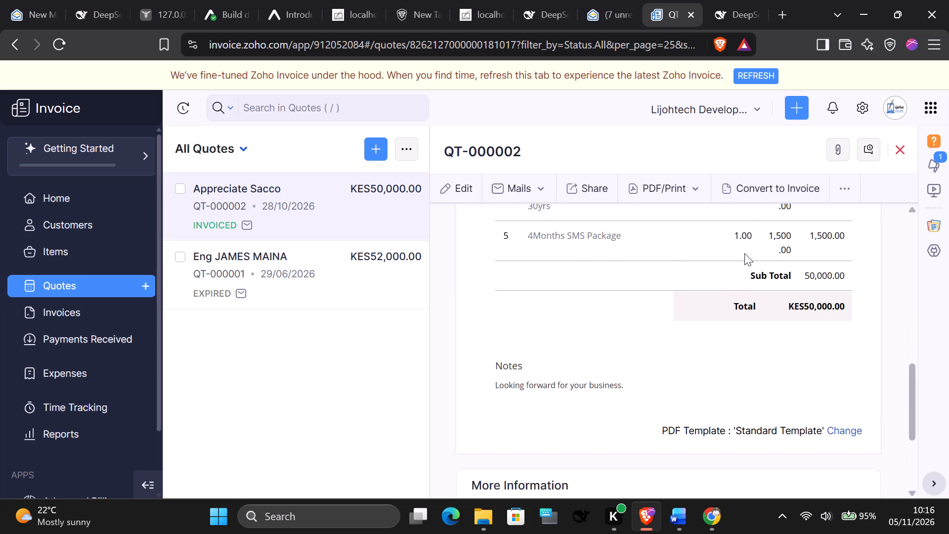
pyautogui.scroll(4, 744, 253)
pyautogui.scroll(-3, 744, 252)
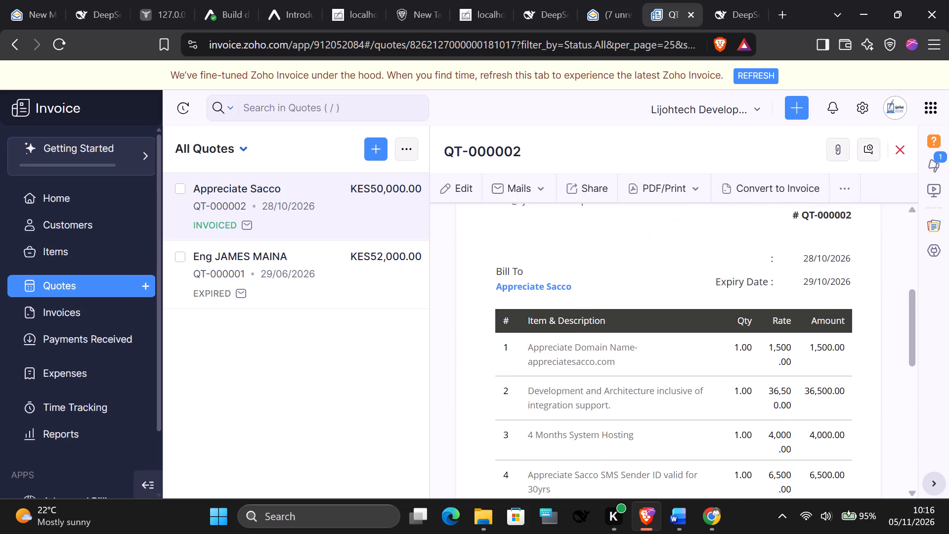
pyautogui.scroll(-1, 741, 248)
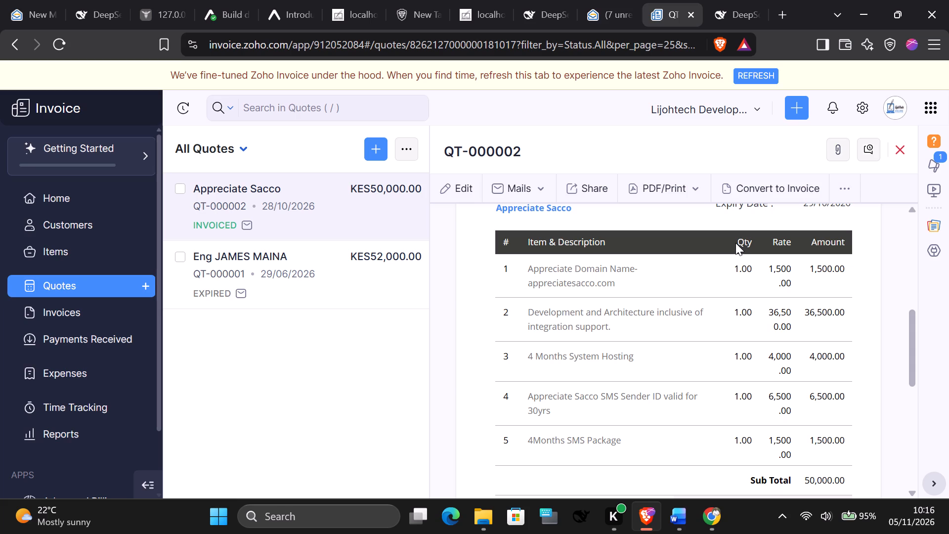
pyautogui.scroll(6, 734, 251)
# Open quote QT-000002 for editing and refresh Zoho Invoice to its latest version.
pyautogui.click(444, 186)
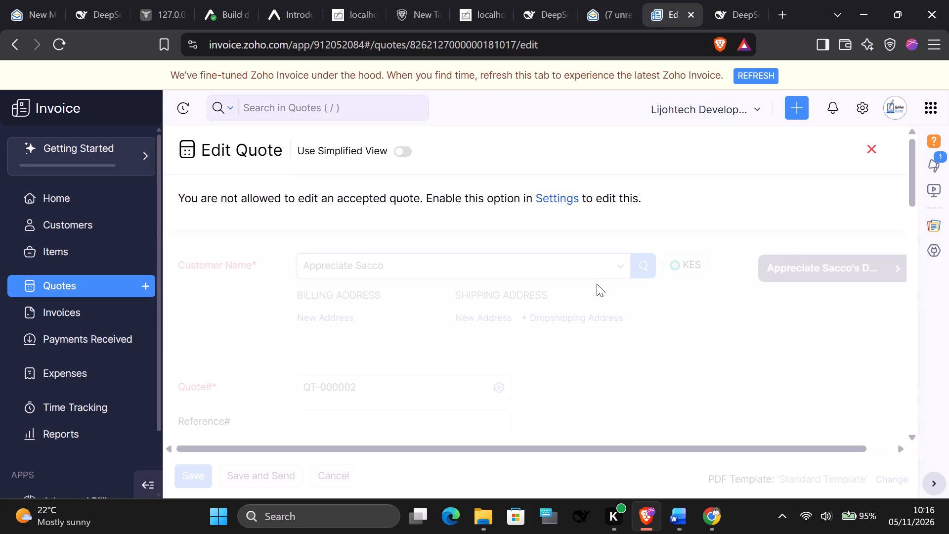
pyautogui.click(754, 78)
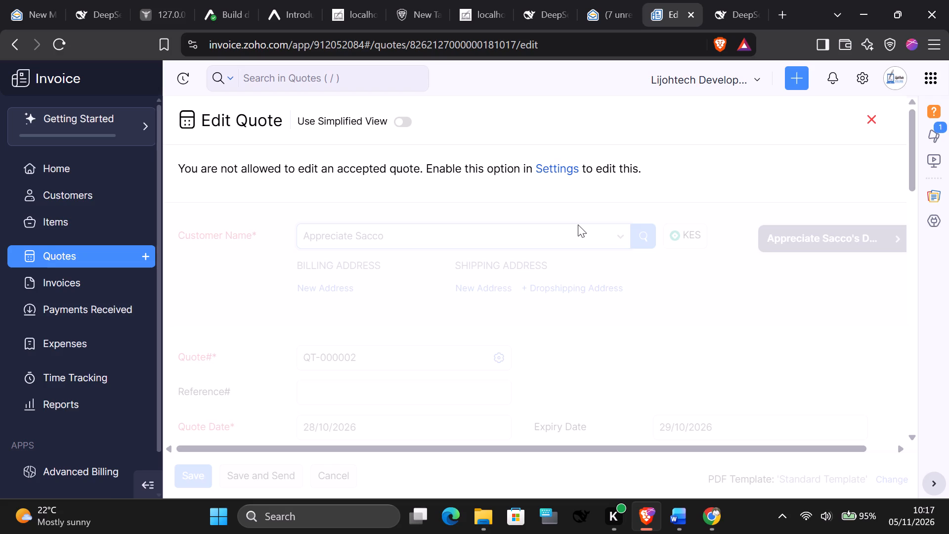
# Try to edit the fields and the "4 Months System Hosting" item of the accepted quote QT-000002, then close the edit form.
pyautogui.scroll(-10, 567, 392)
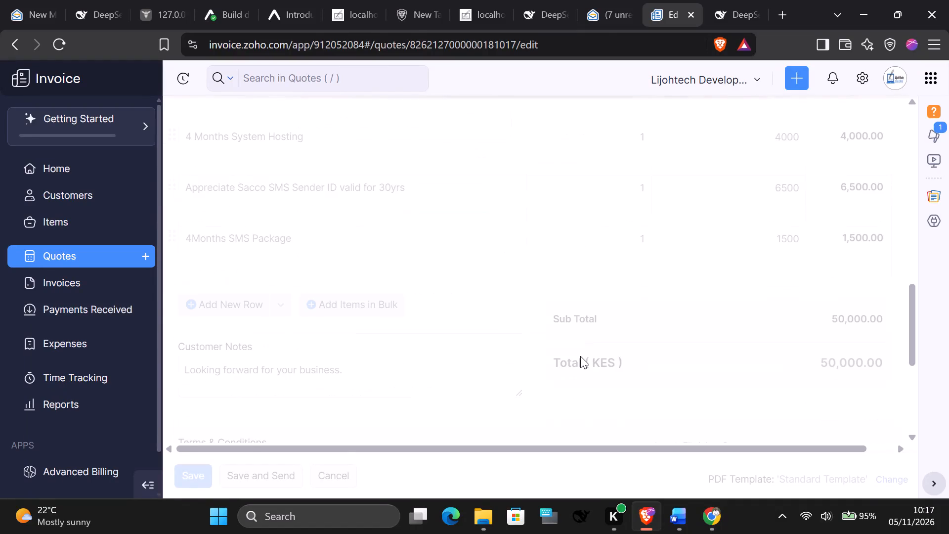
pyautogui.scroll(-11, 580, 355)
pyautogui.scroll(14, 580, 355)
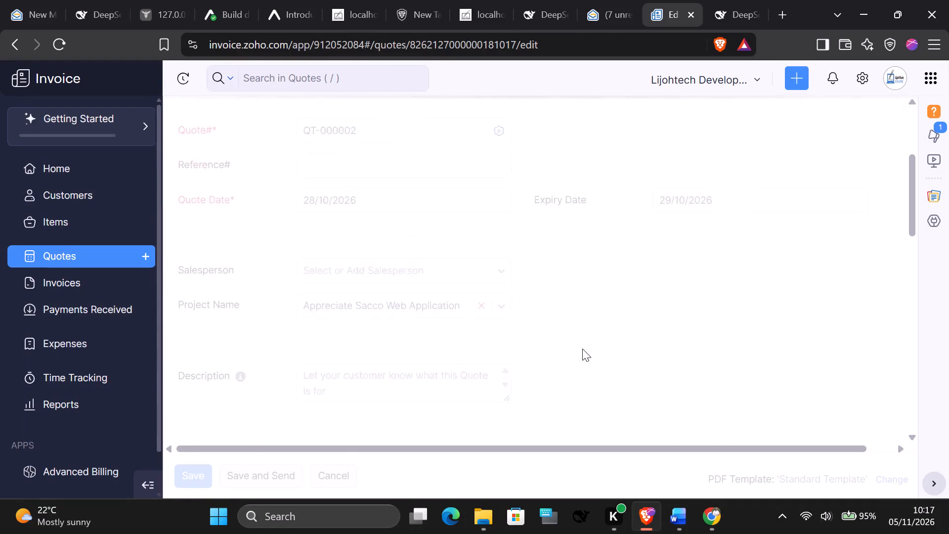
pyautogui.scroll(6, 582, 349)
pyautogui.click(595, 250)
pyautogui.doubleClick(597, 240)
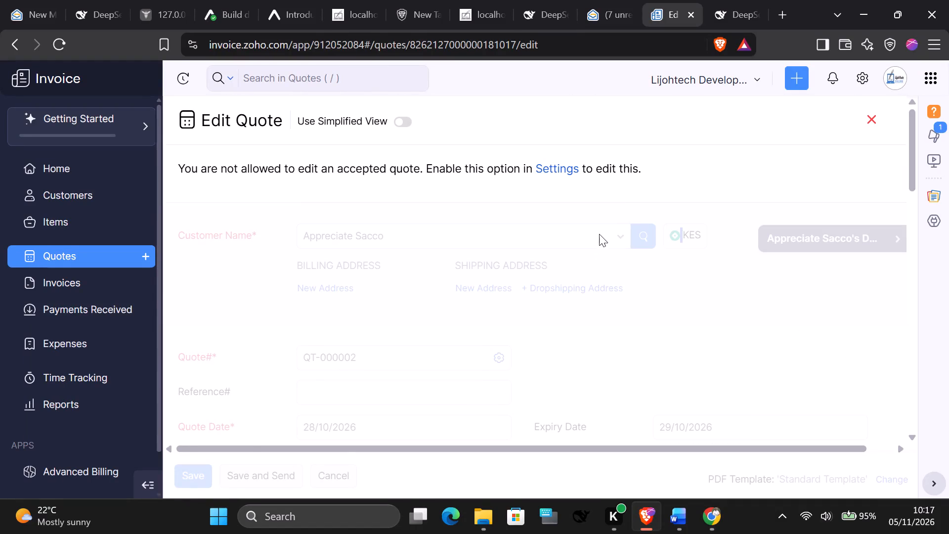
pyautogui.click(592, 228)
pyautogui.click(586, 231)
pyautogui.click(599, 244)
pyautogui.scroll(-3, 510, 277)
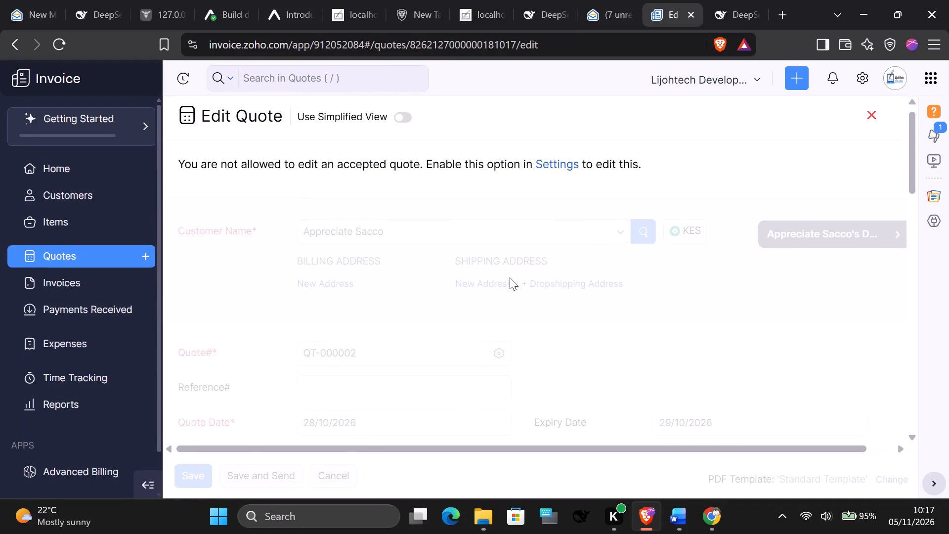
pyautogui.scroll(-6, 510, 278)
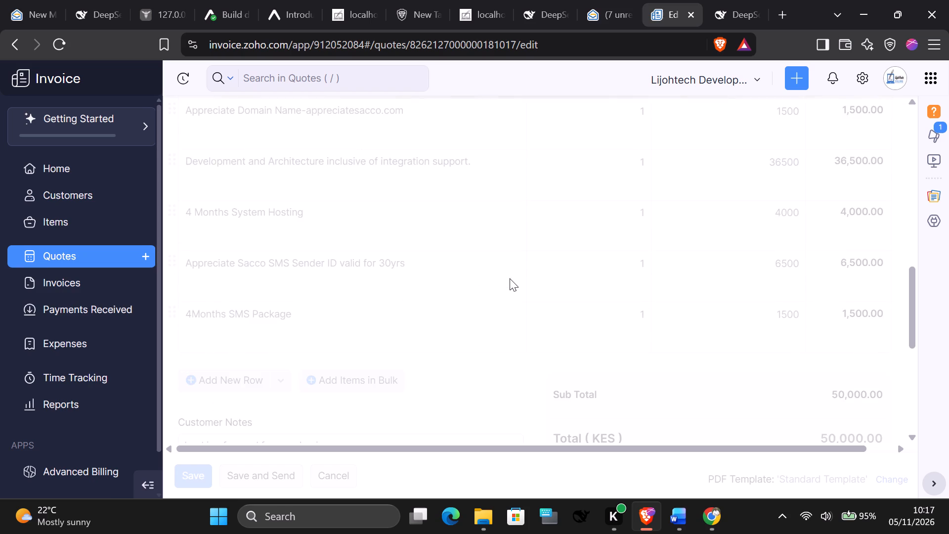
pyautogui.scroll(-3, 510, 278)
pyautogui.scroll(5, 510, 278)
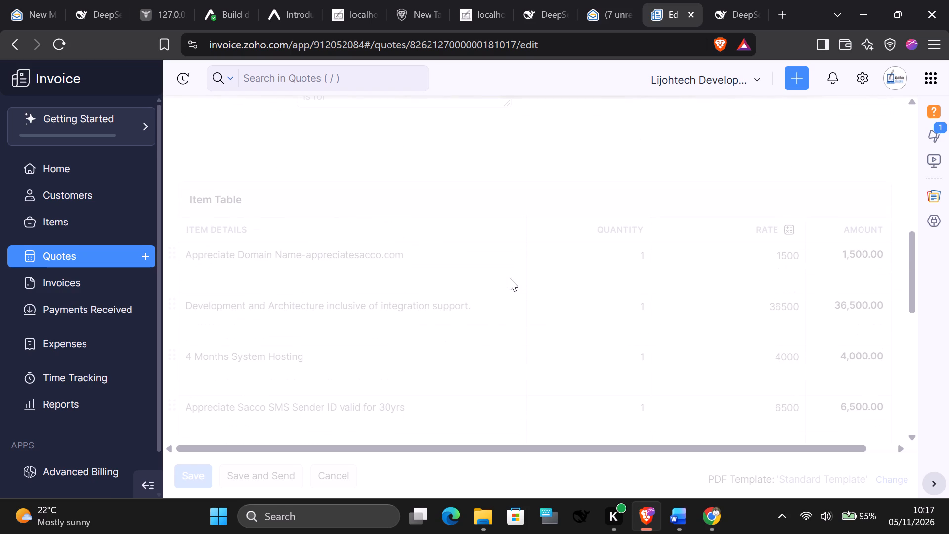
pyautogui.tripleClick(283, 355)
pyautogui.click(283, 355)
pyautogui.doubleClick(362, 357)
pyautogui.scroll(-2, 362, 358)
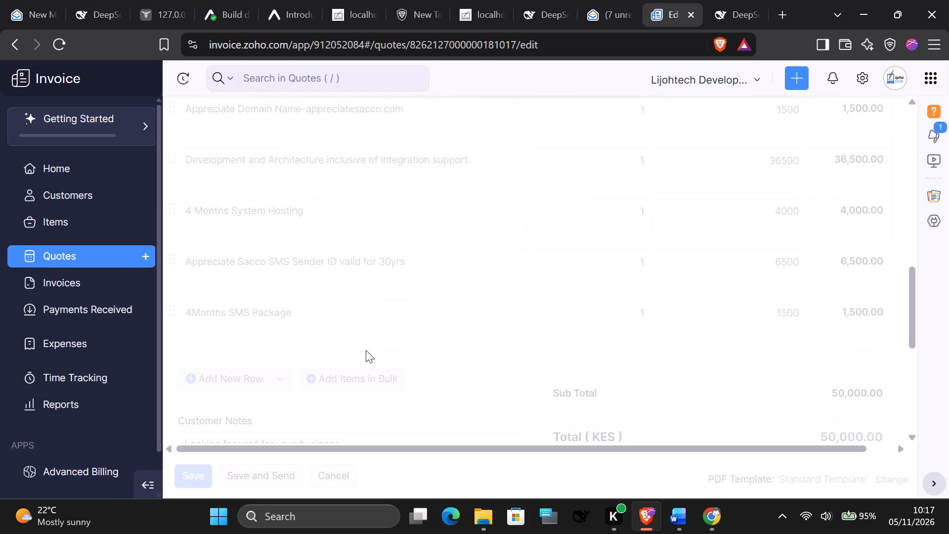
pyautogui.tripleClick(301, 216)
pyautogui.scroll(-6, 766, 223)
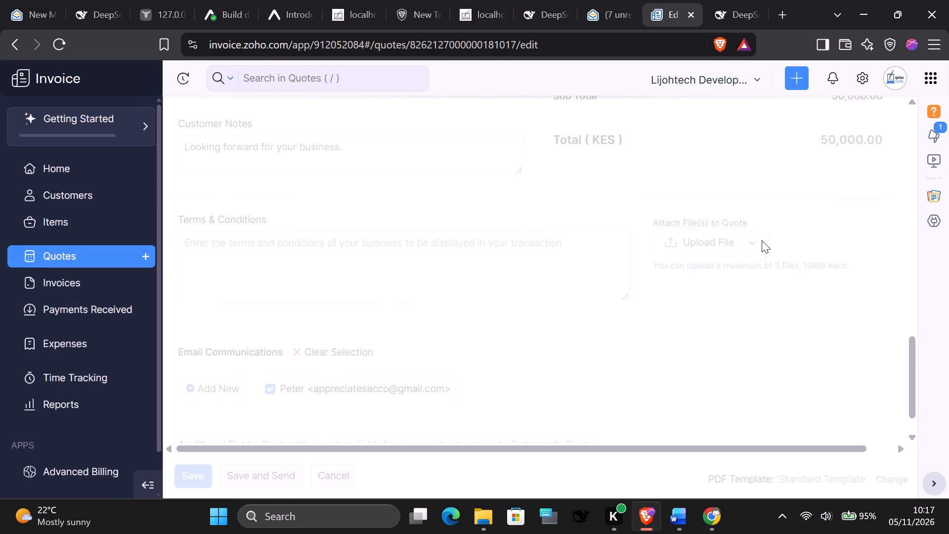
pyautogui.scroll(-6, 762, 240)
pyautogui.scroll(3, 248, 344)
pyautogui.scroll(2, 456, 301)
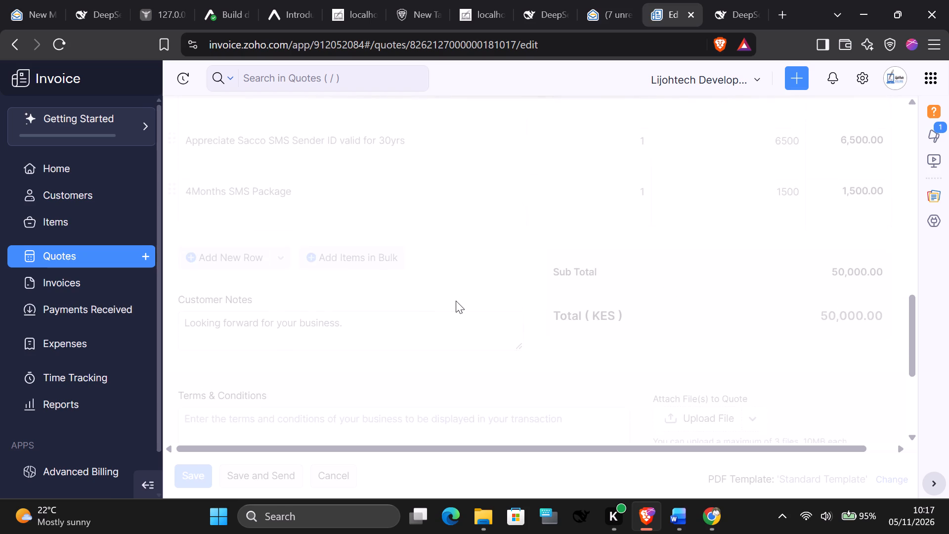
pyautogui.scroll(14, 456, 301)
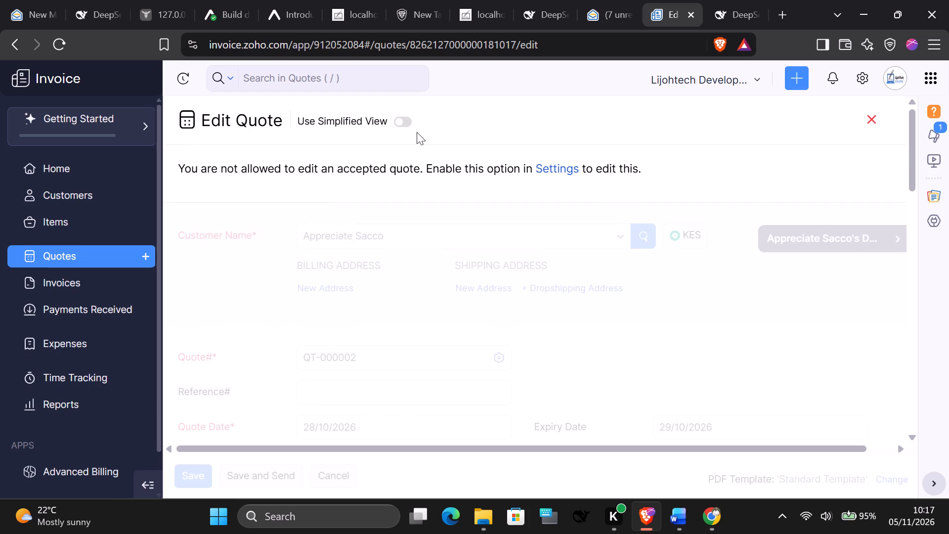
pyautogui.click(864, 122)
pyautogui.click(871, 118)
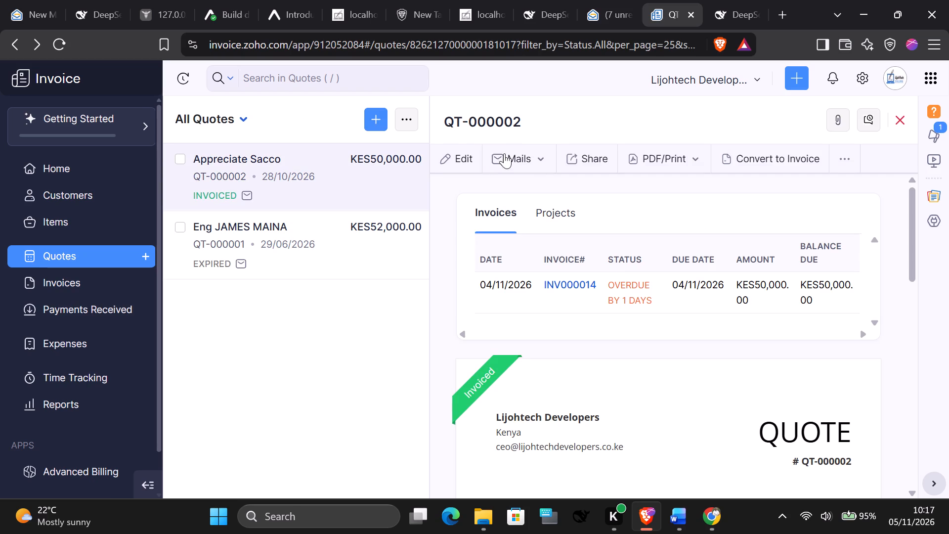
# Reopen quote QT-000002 for editing and enable editing of quotes after they are accepted.
pyautogui.click(457, 150)
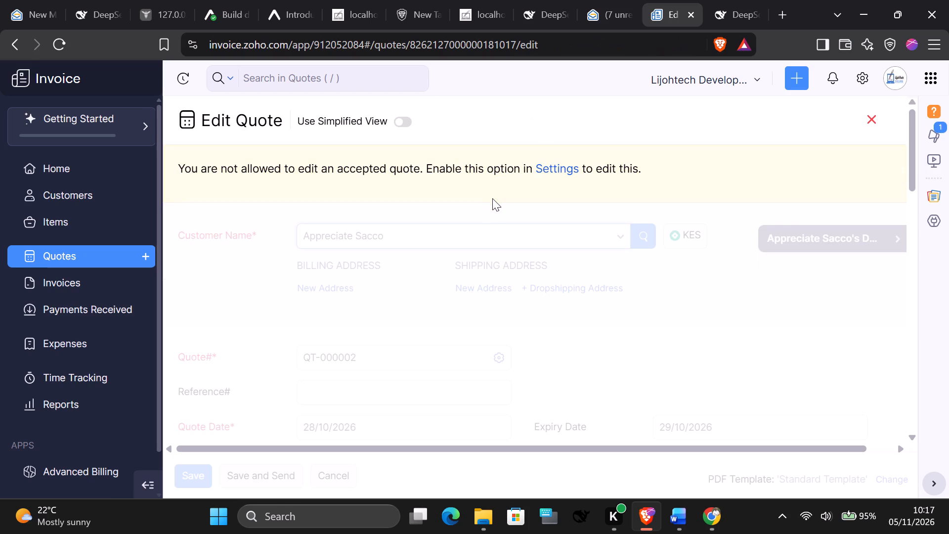
pyautogui.doubleClick(553, 167)
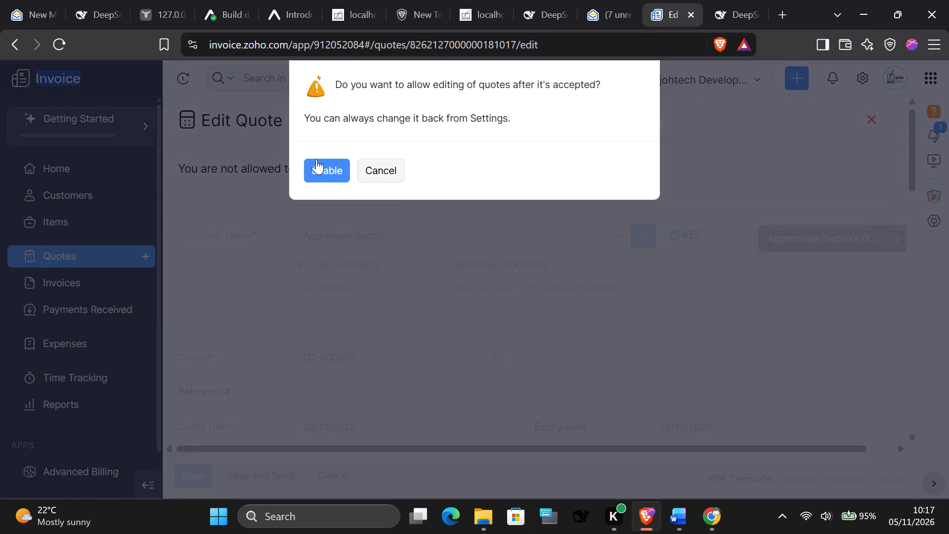
pyautogui.click(315, 159)
# Replace the "4 Months System Hosting" line item's description with "1yr system Hosting" in the quote's item table.
pyautogui.scroll(-8, 403, 193)
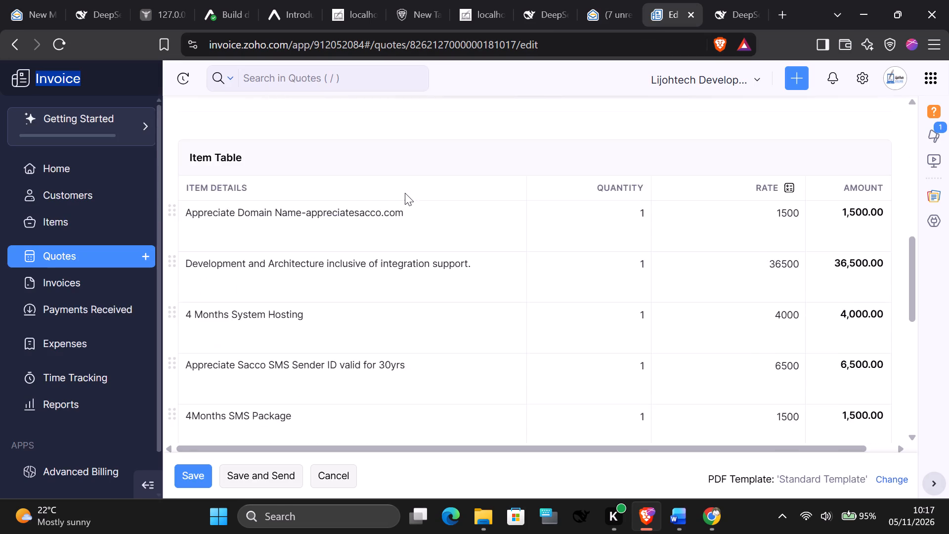
pyautogui.scroll(-3, 405, 193)
pyautogui.scroll(4, 405, 193)
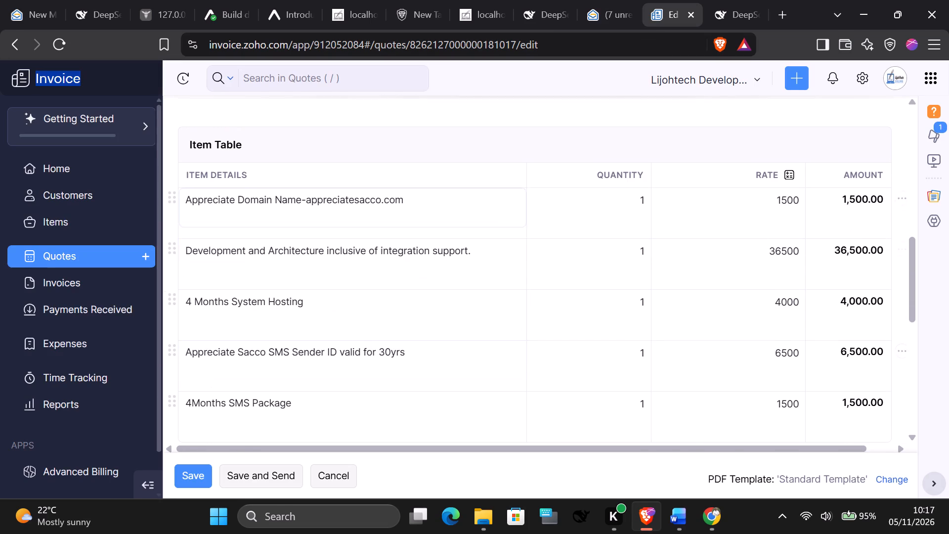
pyautogui.moveTo(332, 303); pyautogui.dragTo(180, 295)
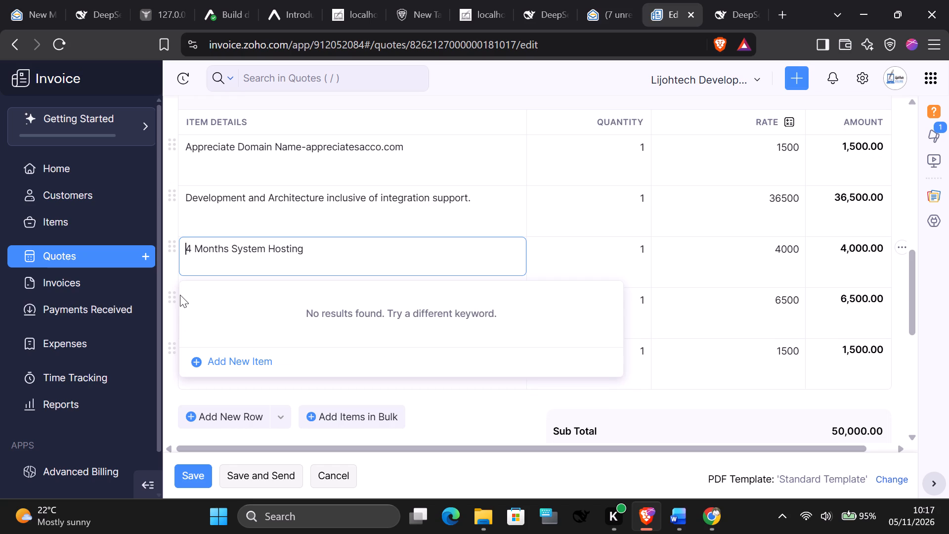
pyautogui.hotkey('ctrl', 'a')
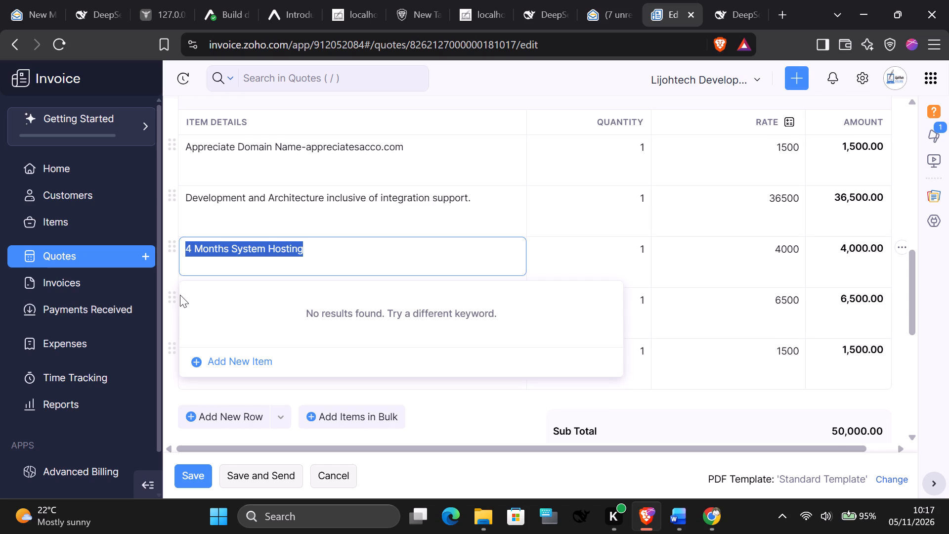
pyautogui.press('BackSpace')
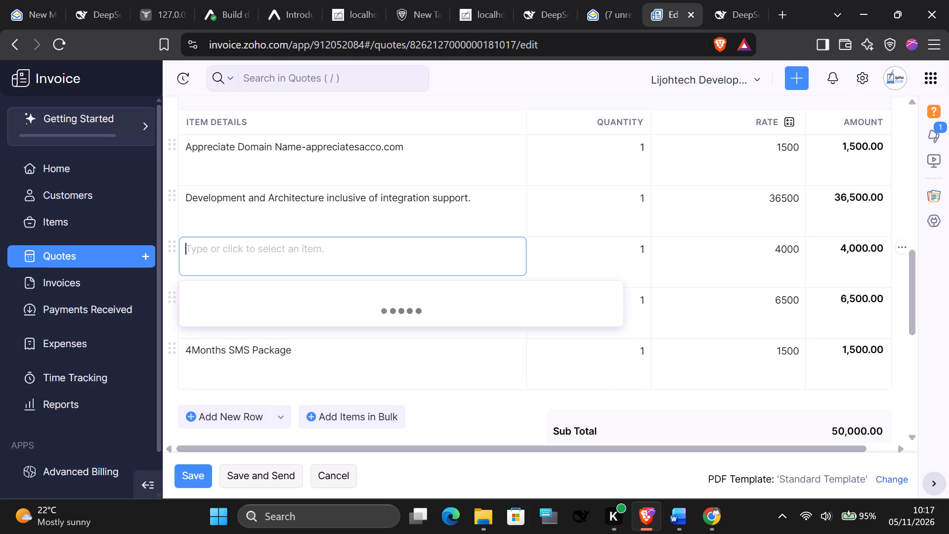
pyautogui.press('1')
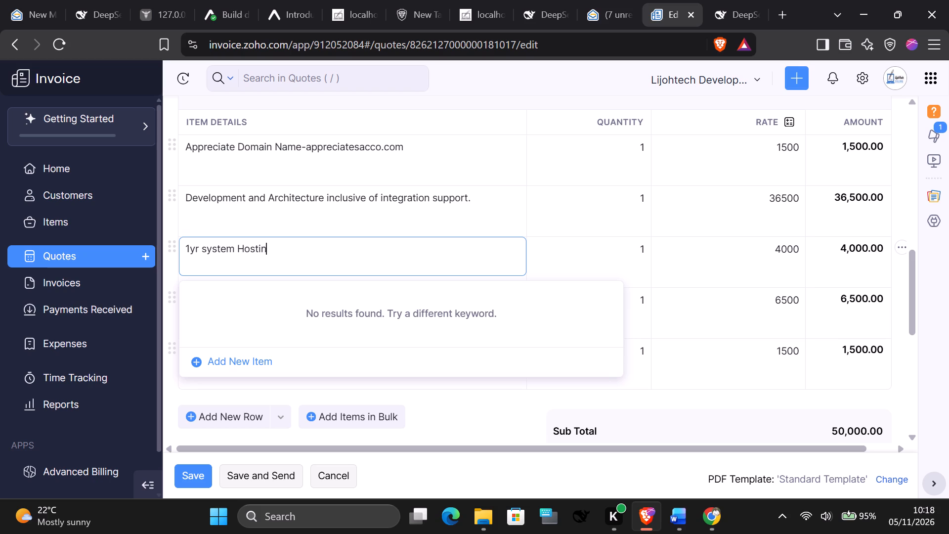
pyautogui.press('BackSpace')
# Set the rate of the "1yr system Hosting" line item to 10000.
pyautogui.doubleClick(789, 250)
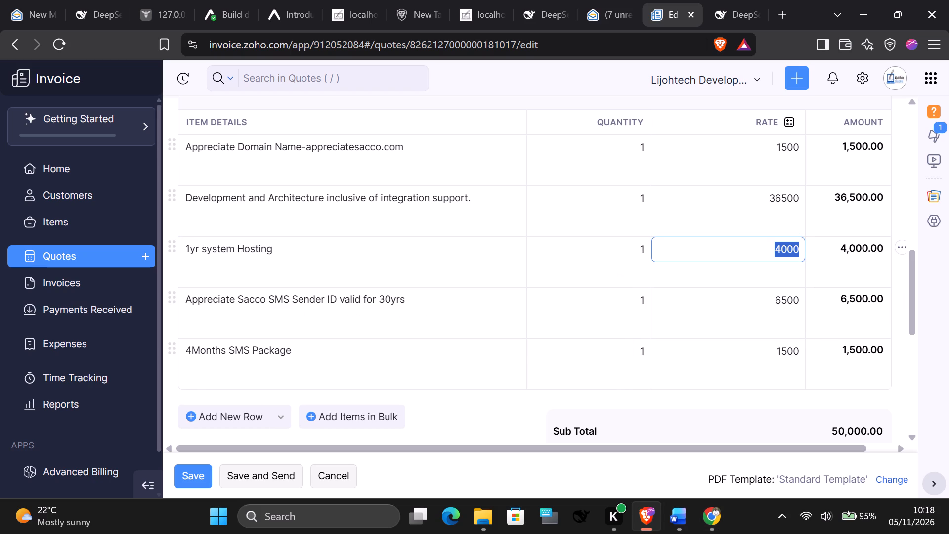
pyautogui.write('10000')
pyautogui.click(794, 281)
# Set the rate of the "Development and Architecture inclusive of integration support." line item to 30500.
pyautogui.scroll(1, 787, 341)
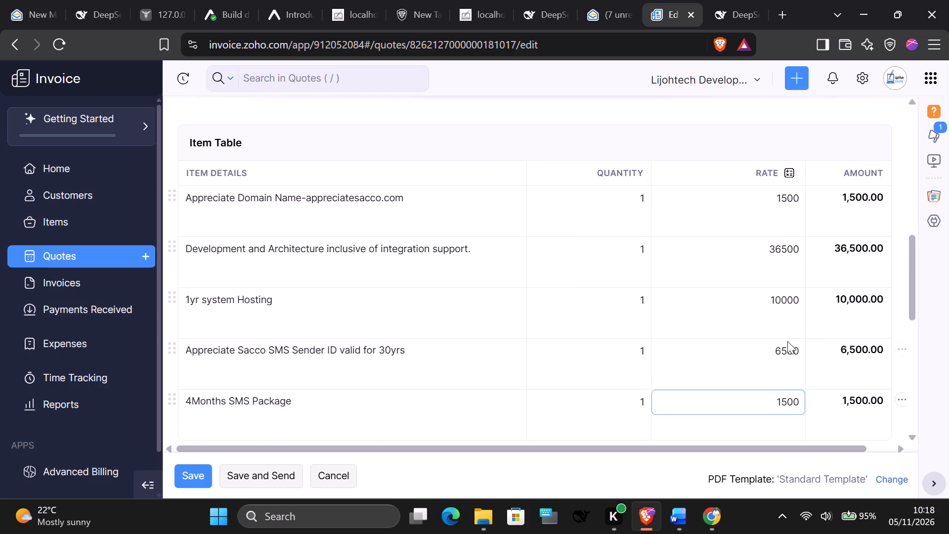
pyautogui.scroll(-1, 787, 341)
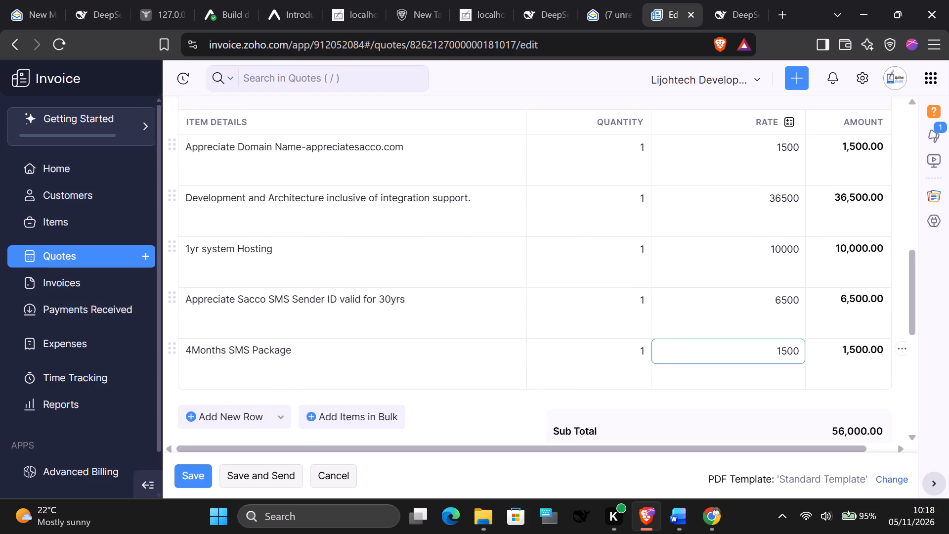
pyautogui.scroll(-4, 778, 358)
pyautogui.scroll(5, 778, 358)
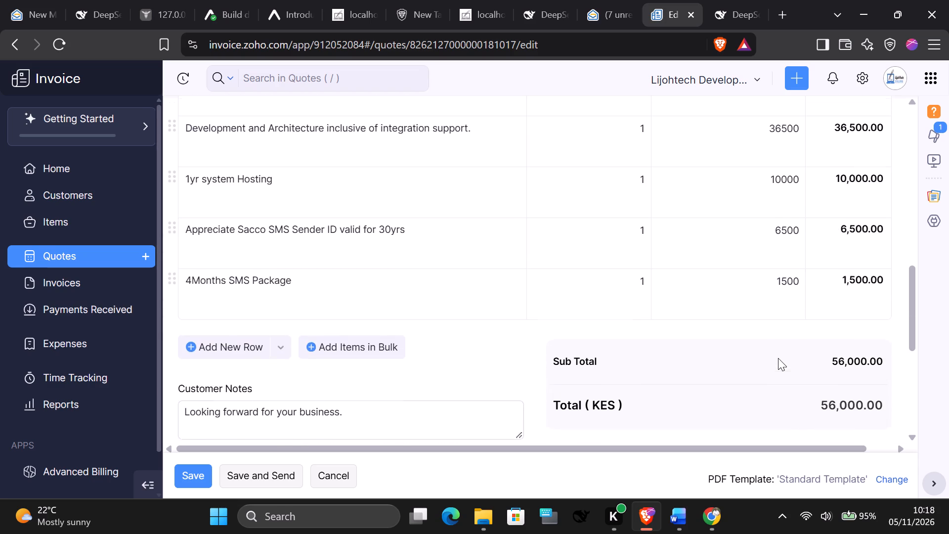
pyautogui.scroll(1, 778, 358)
pyautogui.doubleClick(784, 350)
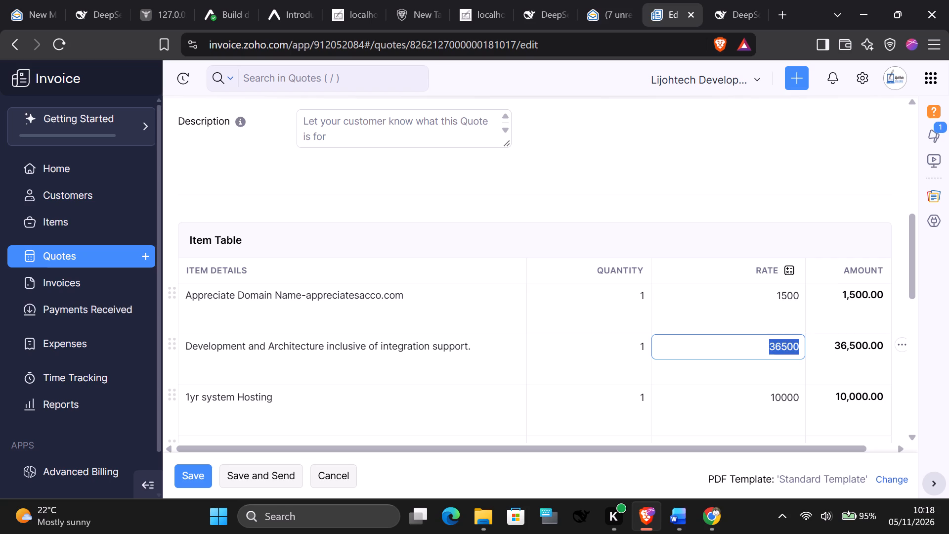
pyautogui.write('30500')
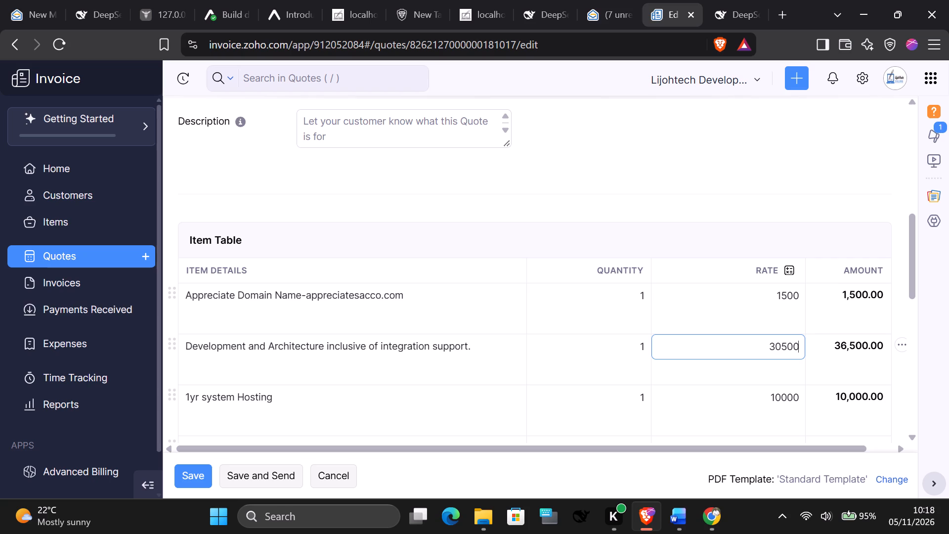
pyautogui.click(780, 384)
# Review the edited quote's items, totals and details, and save quote QT-000002.
pyautogui.scroll(-4, 780, 384)
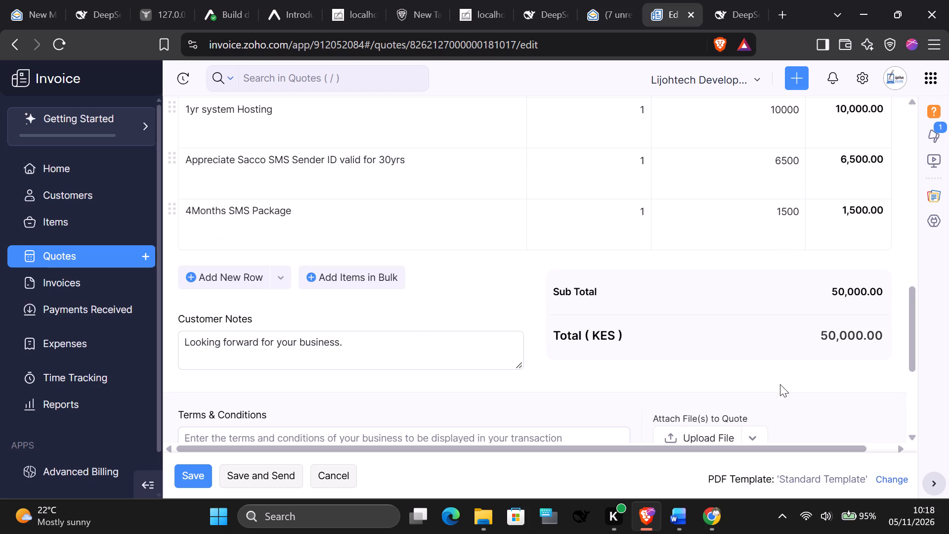
pyautogui.scroll(-8, 780, 384)
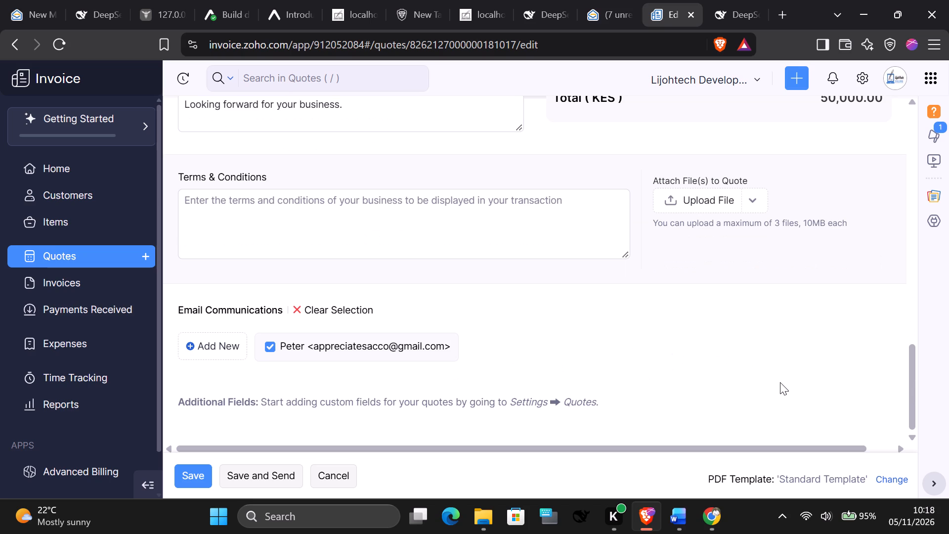
pyautogui.scroll(4, 780, 382)
pyautogui.scroll(3, 570, 341)
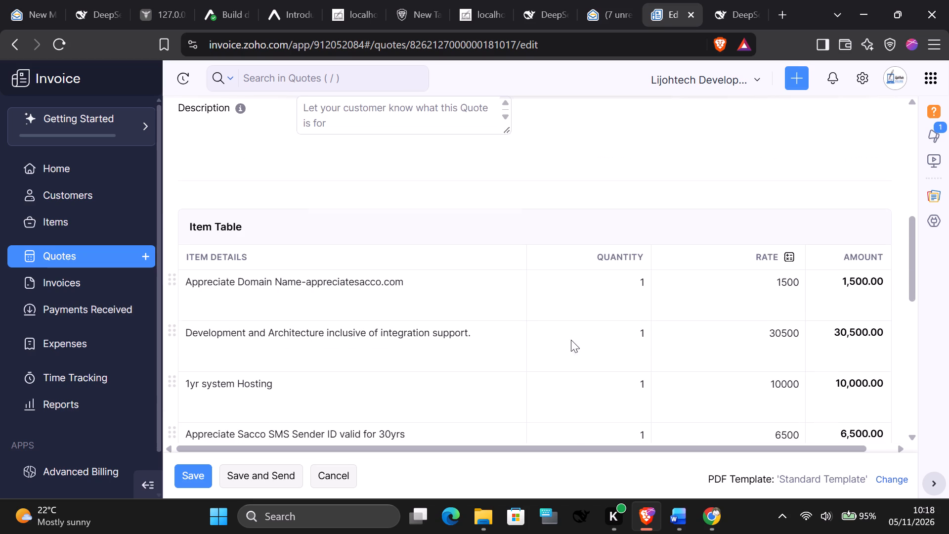
pyautogui.scroll(-2, 571, 338)
pyautogui.scroll(4, 571, 338)
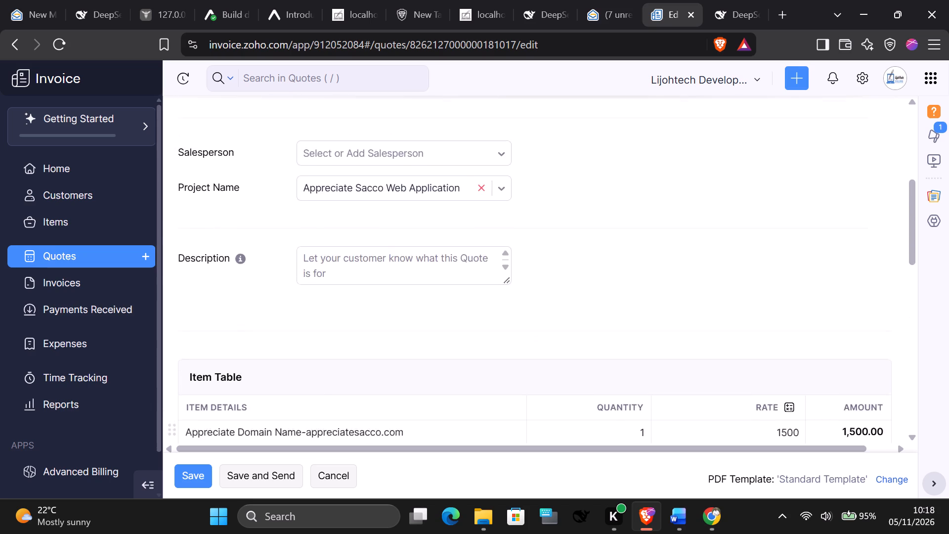
pyautogui.scroll(7, 571, 338)
pyautogui.scroll(-4, 571, 338)
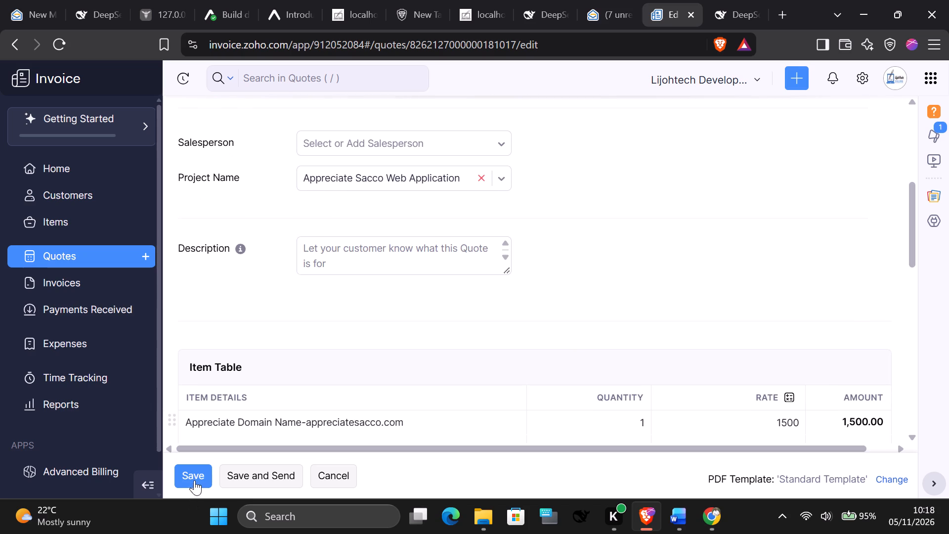
pyautogui.click(189, 477)
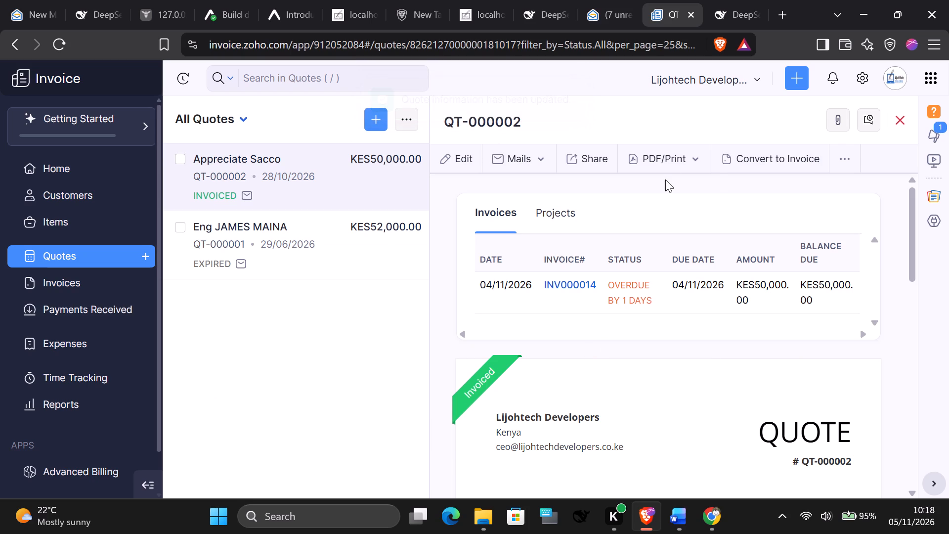
pyautogui.click(672, 157)
pyautogui.click(670, 194)
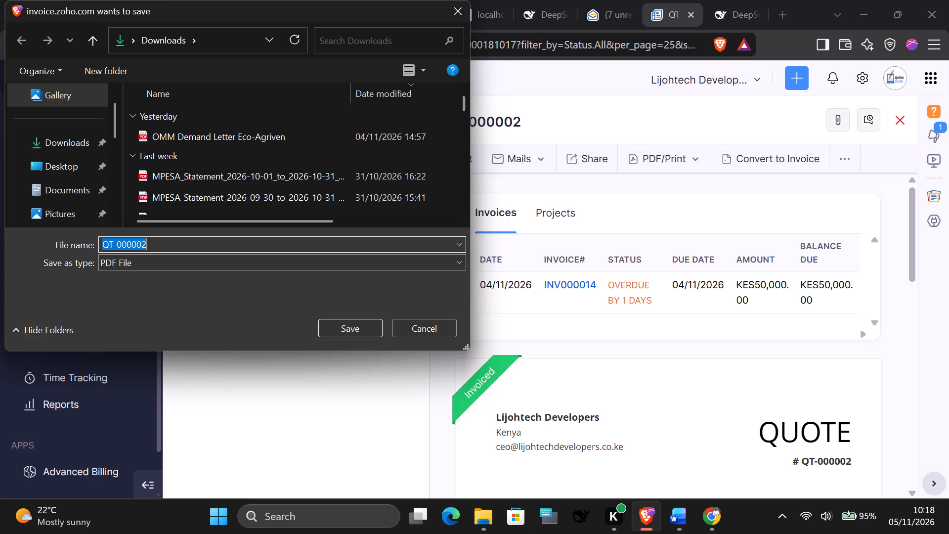
pyautogui.press('r')
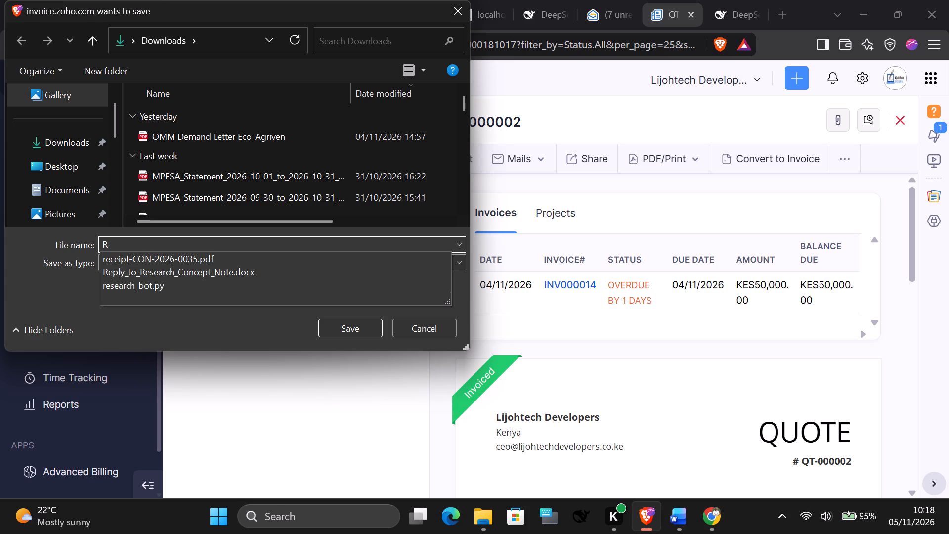
pyautogui.write('evised')
pyautogui.press('space')
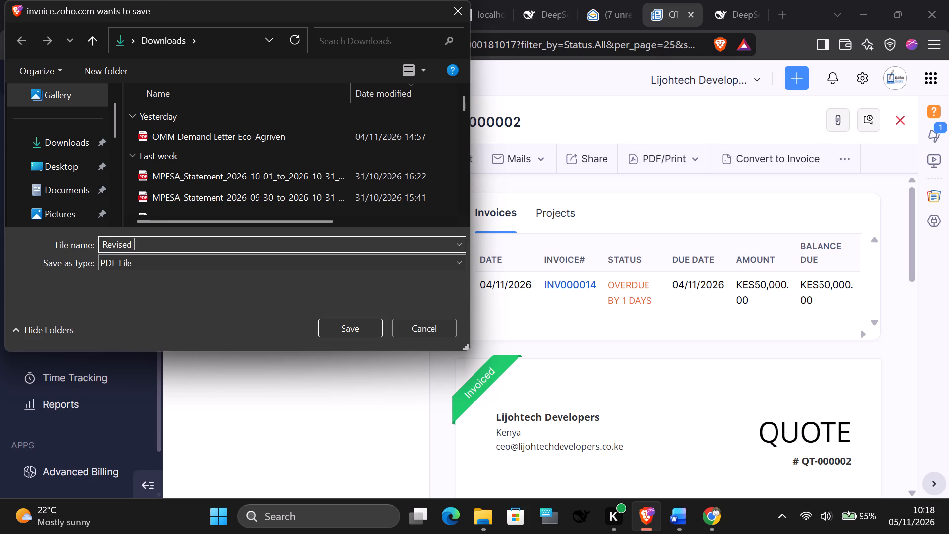
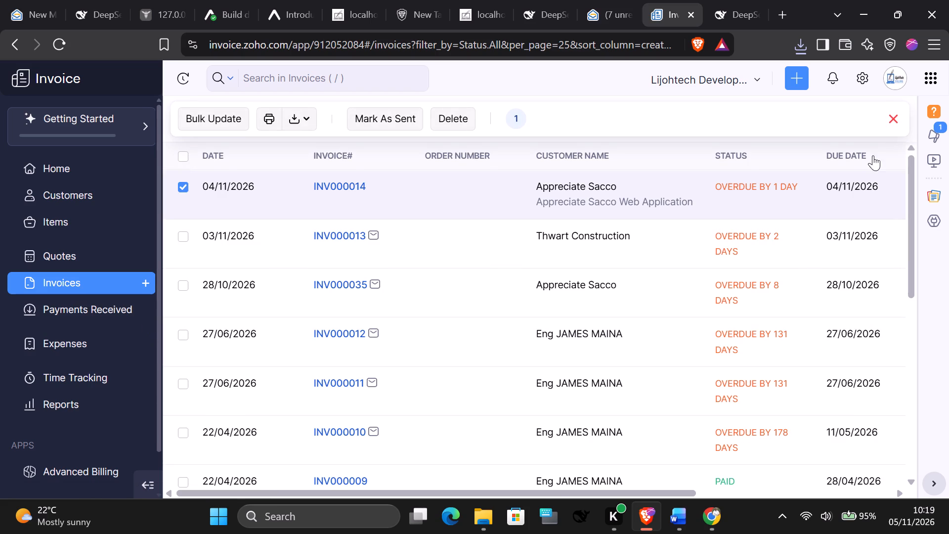
pyautogui.click(460, 112)
pyautogui.click(309, 153)
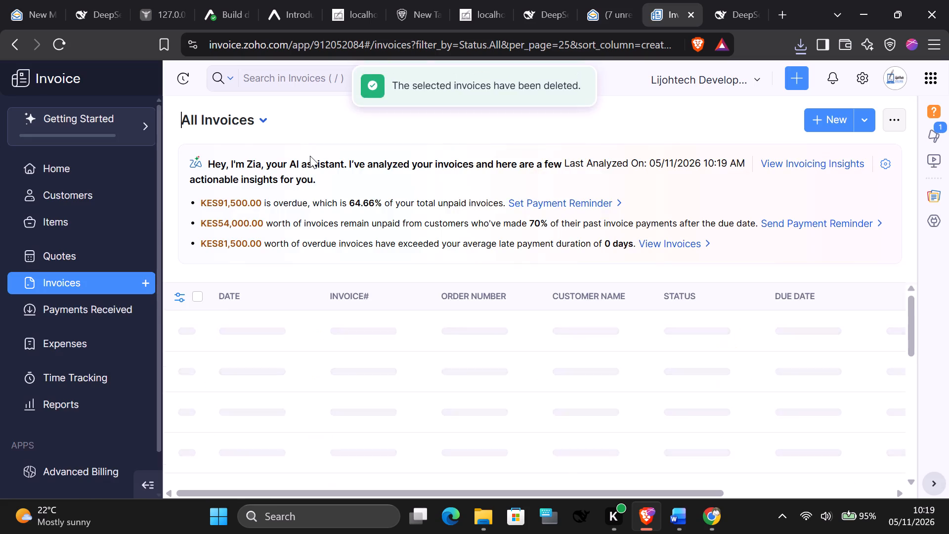
# Start a new invoice and choose Appreciate Sacco as the customer.
pyautogui.scroll(6, 433, 314)
pyautogui.click(814, 123)
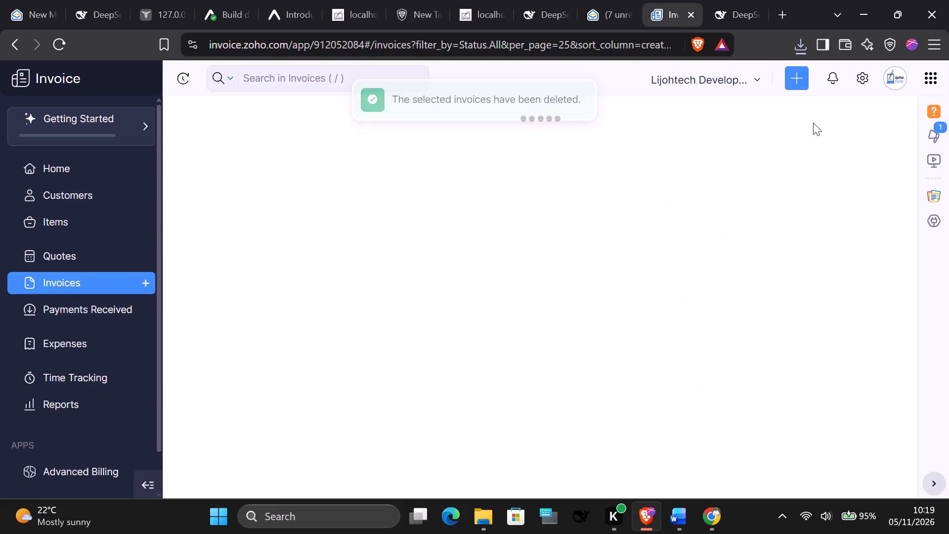
pyautogui.click(428, 184)
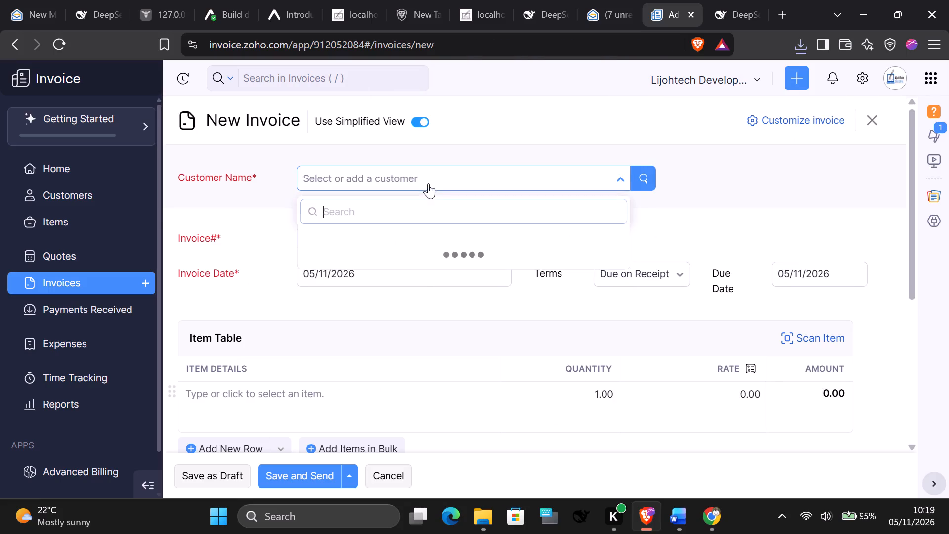
pyautogui.click(409, 245)
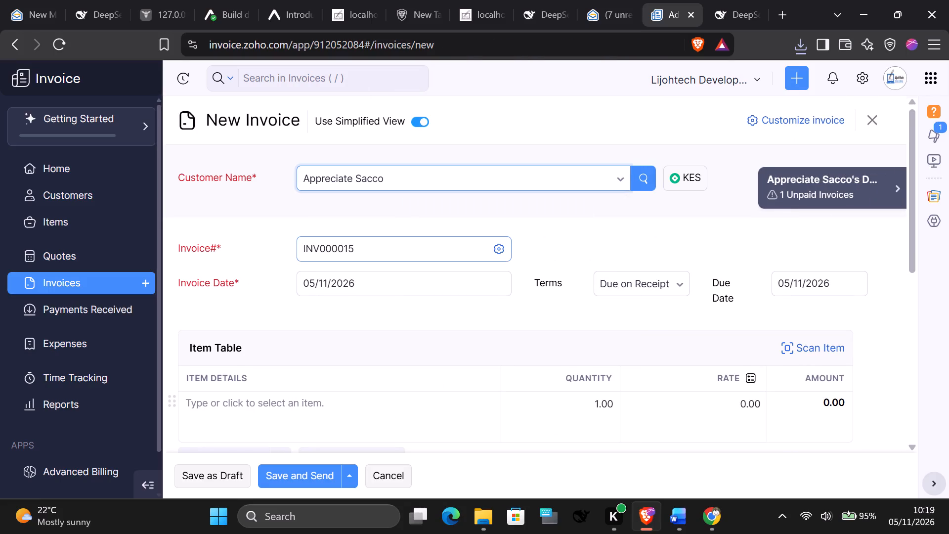
# Enter "Initial Payment 50% the Quoted AMOUNT" as the first line item of the new invoice.
pyautogui.scroll(-3, 454, 251)
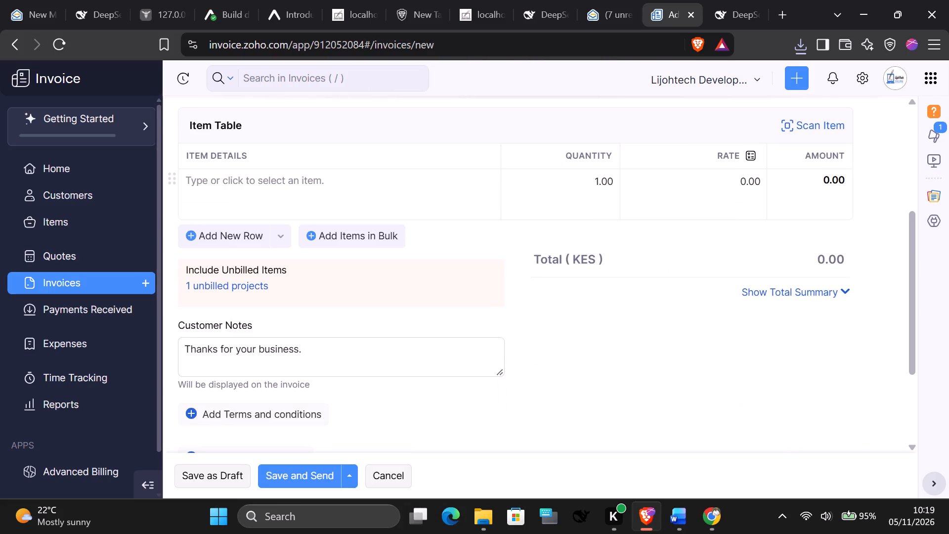
pyautogui.scroll(-2, 454, 251)
pyautogui.scroll(3, 454, 251)
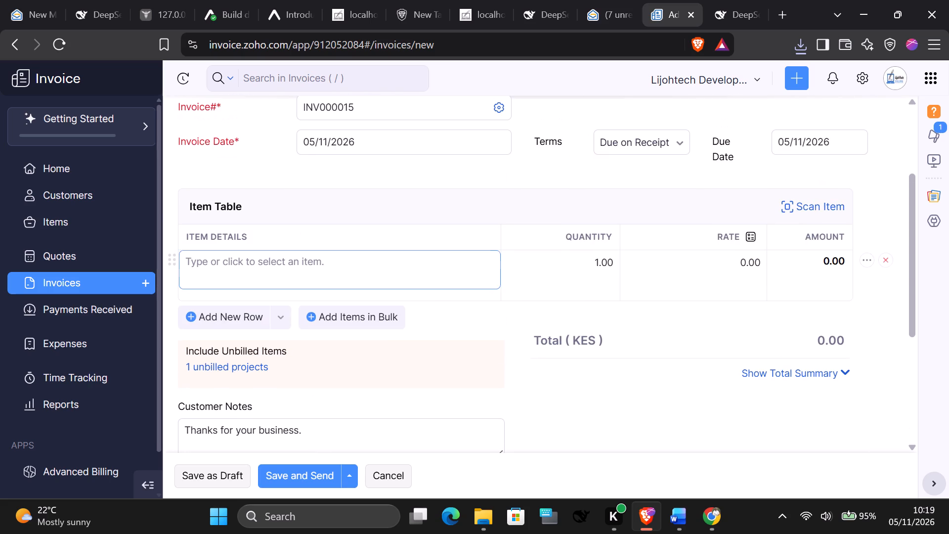
pyautogui.click(441, 258)
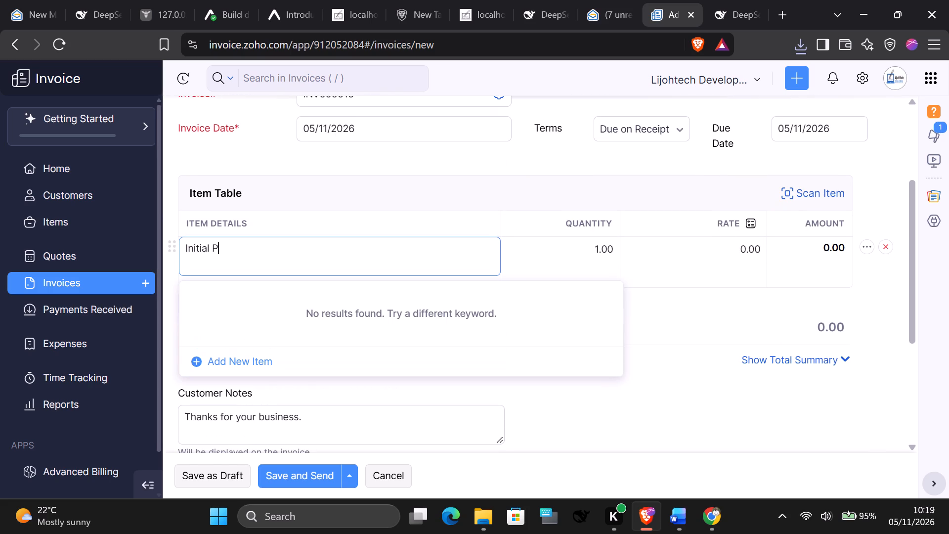
pyautogui.write('ayment')
pyautogui.press('space')
pyautogui.write('50')
pyautogui.hotkey('shift', '%')
pyautogui.press('space')
pyautogui.write('the')
pyautogui.press('space')
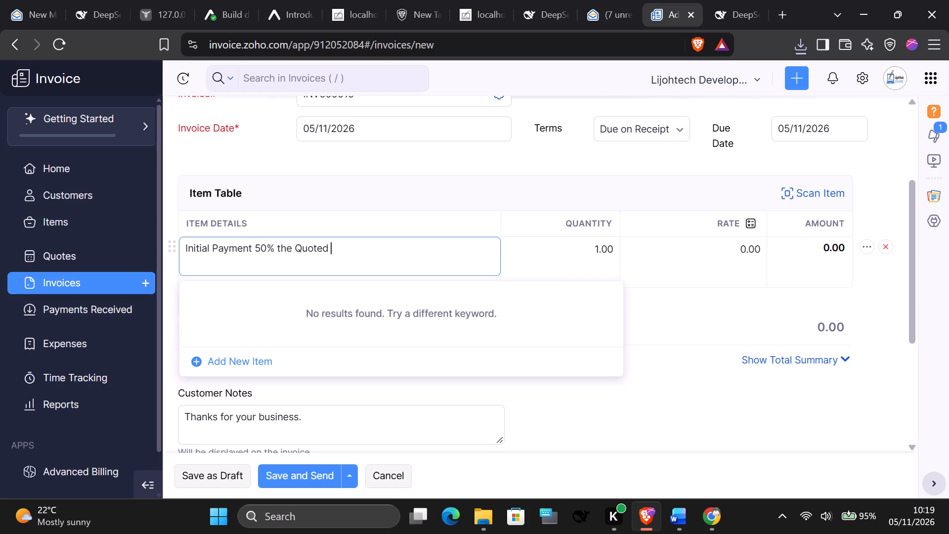
pyautogui.press('a')
# Set the rate of the initial payment line item to 25000 and check the invoice's header details.
pyautogui.click(734, 251)
pyautogui.moveTo(744, 245); pyautogui.dragTo(736, 245)
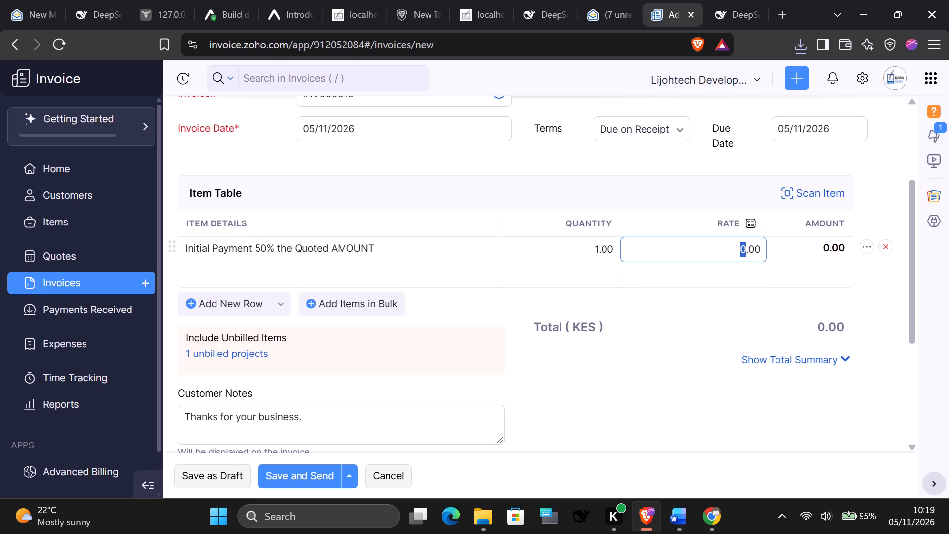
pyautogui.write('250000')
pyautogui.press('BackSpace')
pyautogui.click(757, 317)
pyautogui.scroll(3, 769, 418)
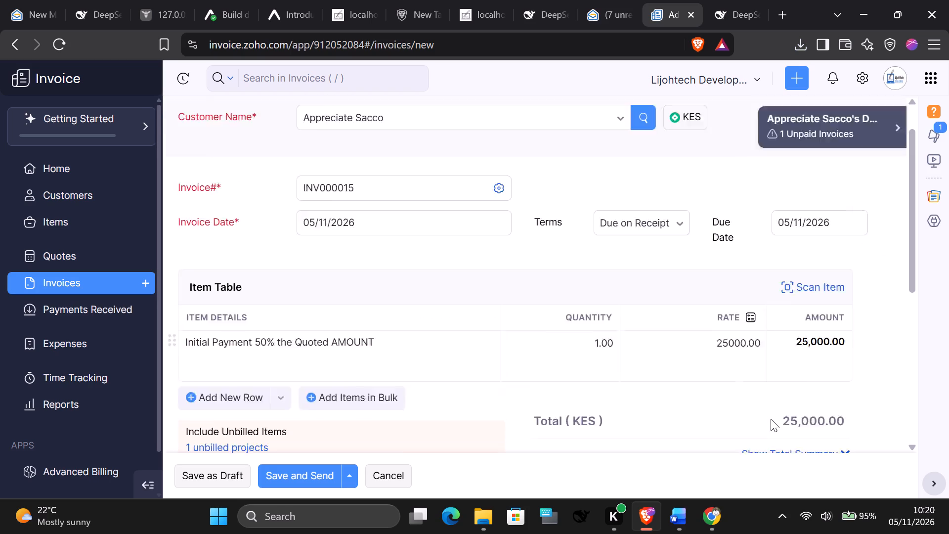
pyautogui.scroll(6, 771, 419)
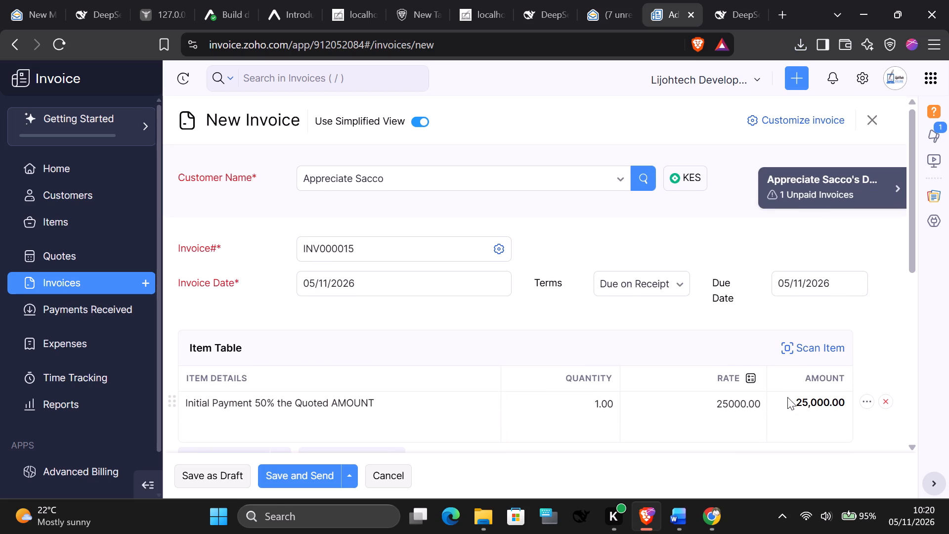
# Replace the default customer notes with payment information, beginning with the text "PAYMENT DE".
pyautogui.scroll(-5, 787, 397)
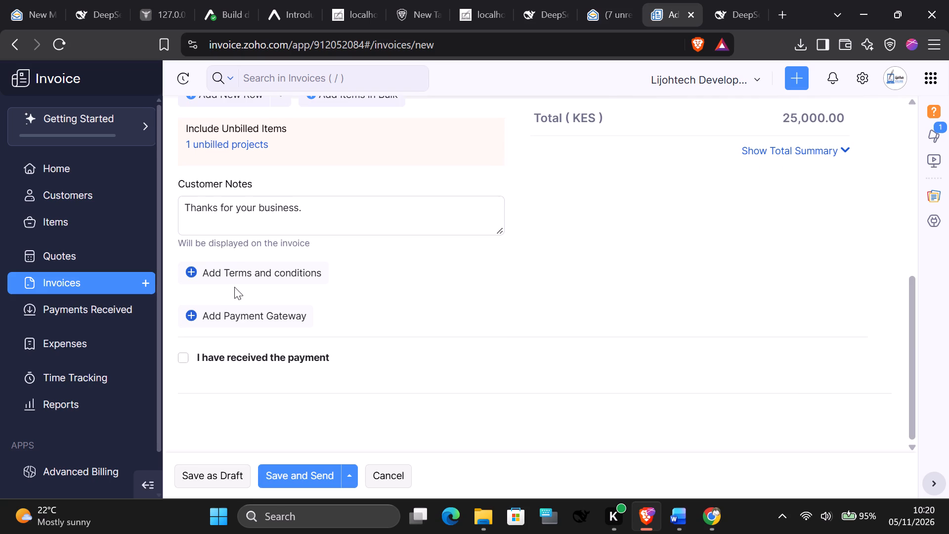
pyautogui.moveTo(311, 208); pyautogui.dragTo(171, 206)
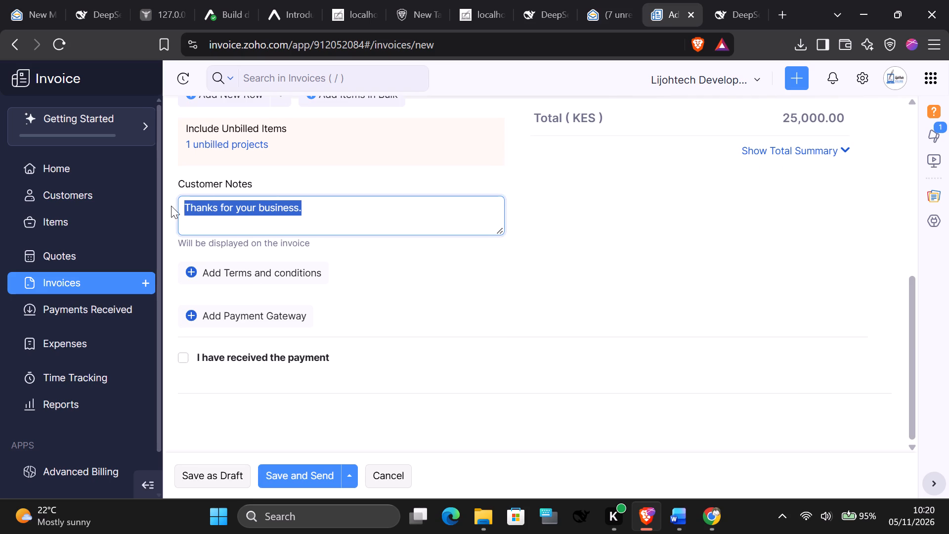
pyautogui.moveTo(171, 206); pyautogui.dragTo(169, 206)
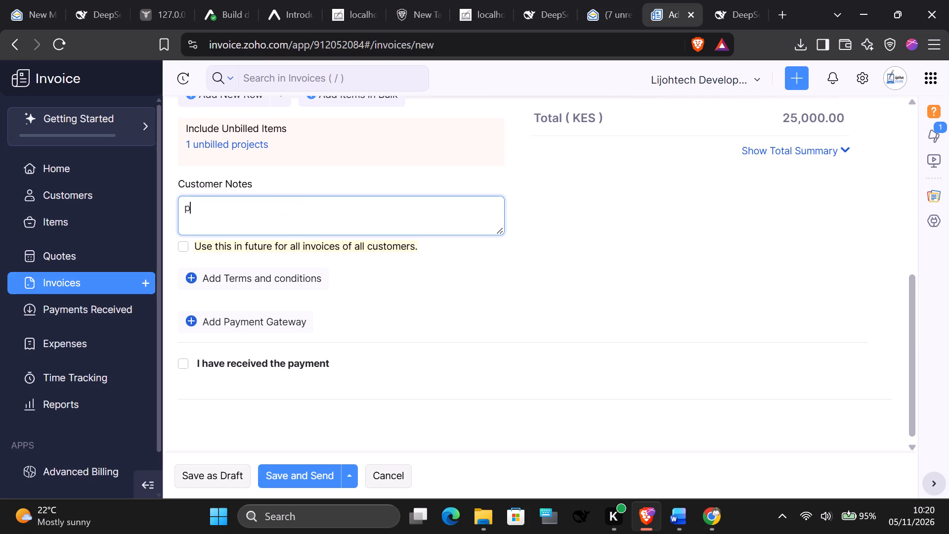
pyautogui.write('AMR')
pyautogui.press('BackSpace')
pyautogui.press('BackSpace')
pyautogui.press('BackSpace')
pyautogui.press('BackSpace')
pyautogui.press('BackSpace')
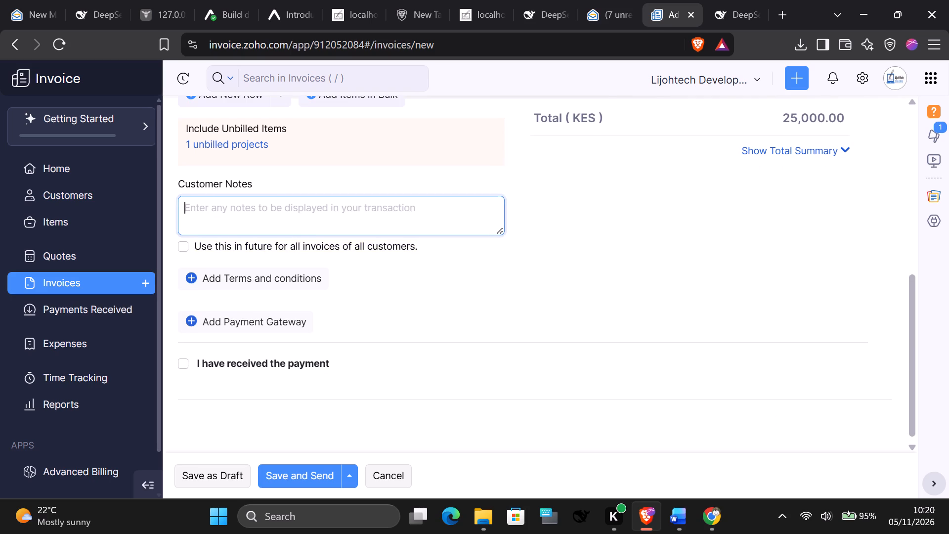
pyautogui.press('p')
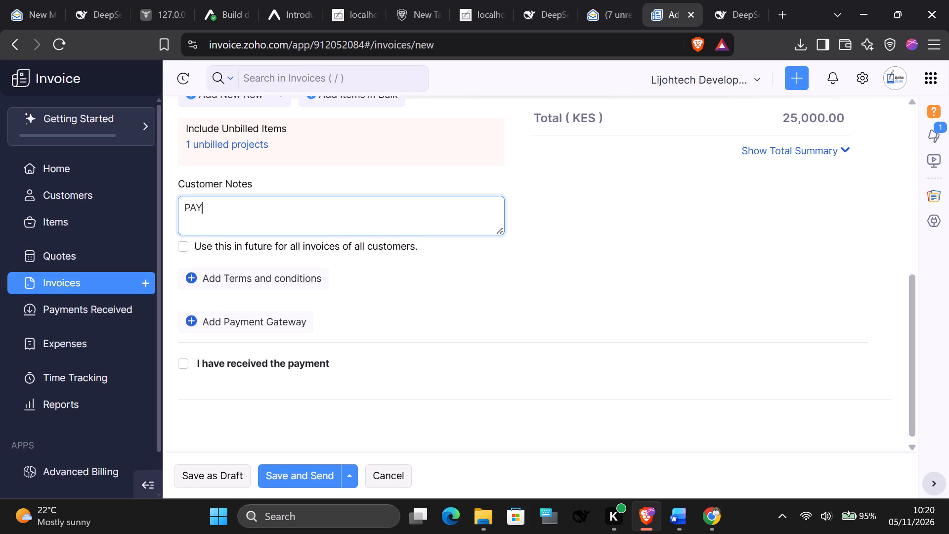
pyautogui.press('BackSpace')
pyautogui.write('MENT DE')
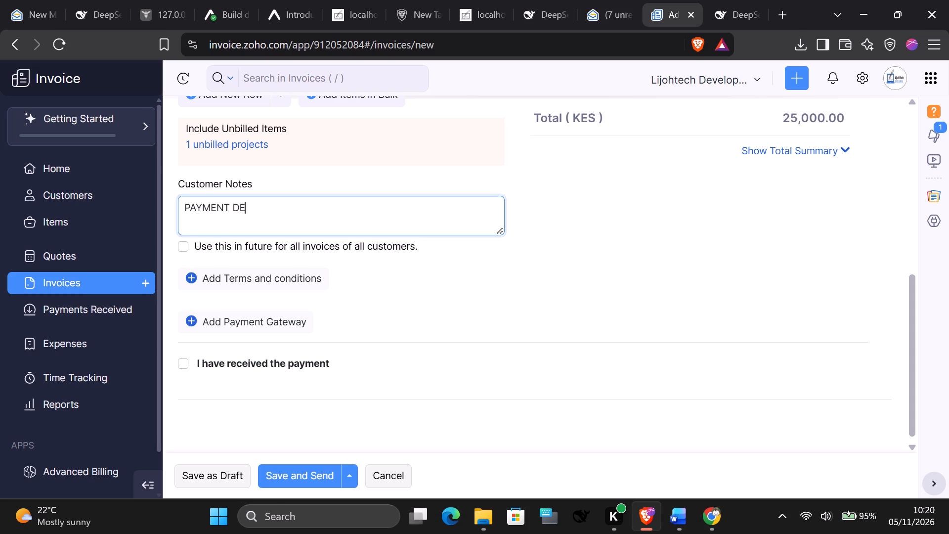
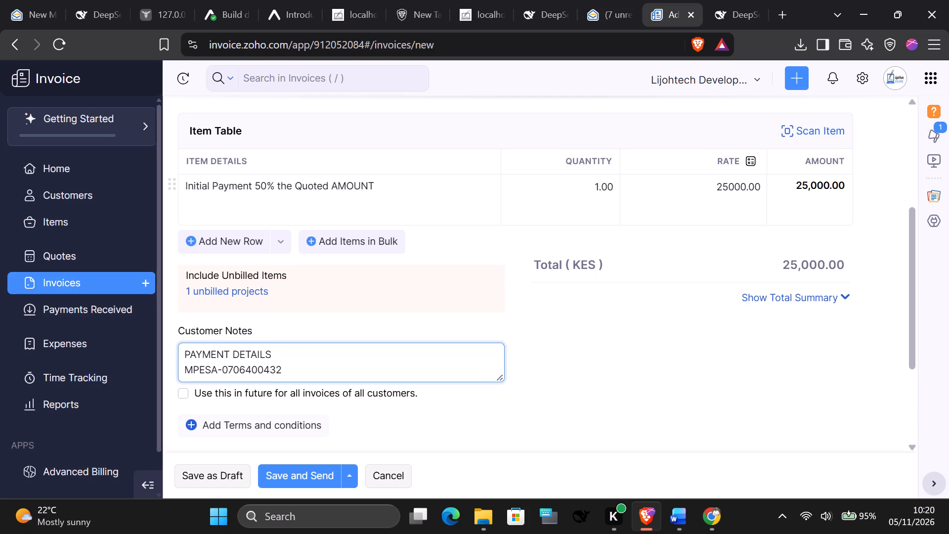
# Save the new Appreciate Sacco invoice as a draft.
pyautogui.click(220, 474)
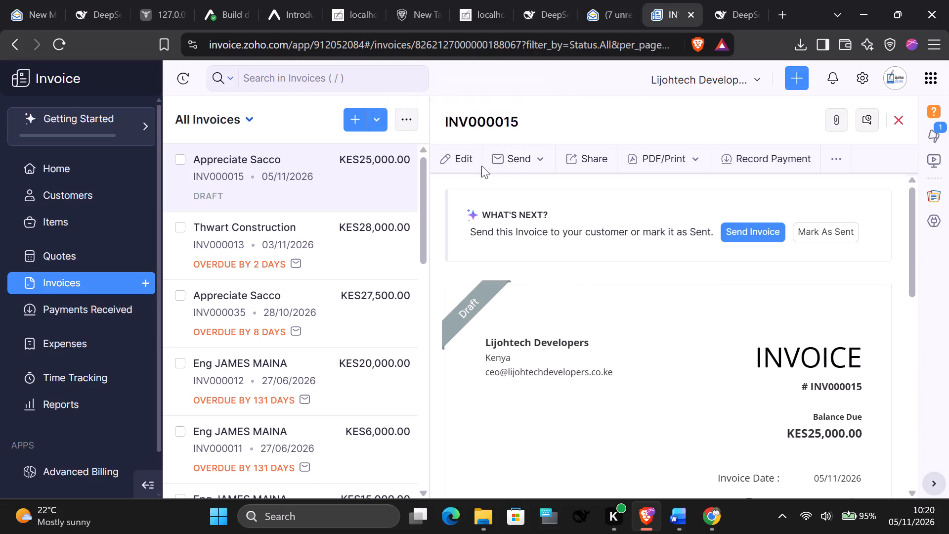
# Mark the Appreciate Sacco draft invoice INV000015 as sent.
pyautogui.click(502, 160)
pyautogui.click(698, 169)
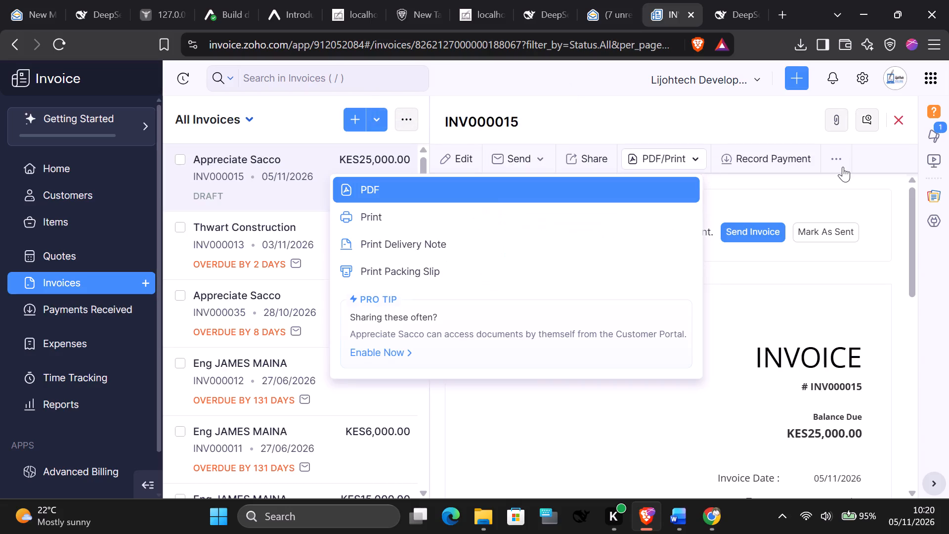
pyautogui.click(834, 157)
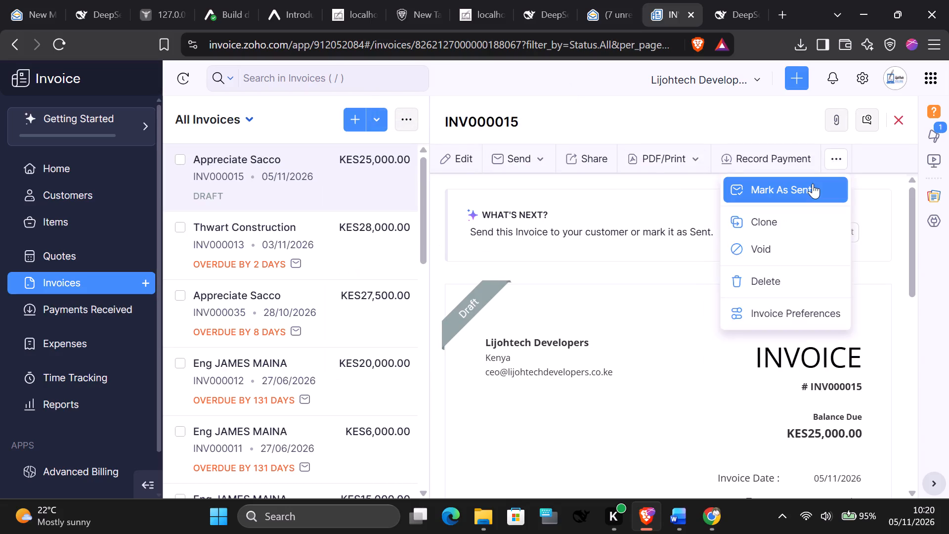
pyautogui.click(813, 183)
# Review the invoice preview from header to notes, checking the dates, line item, totals, payment details and email recipients.
pyautogui.scroll(-3, 813, 183)
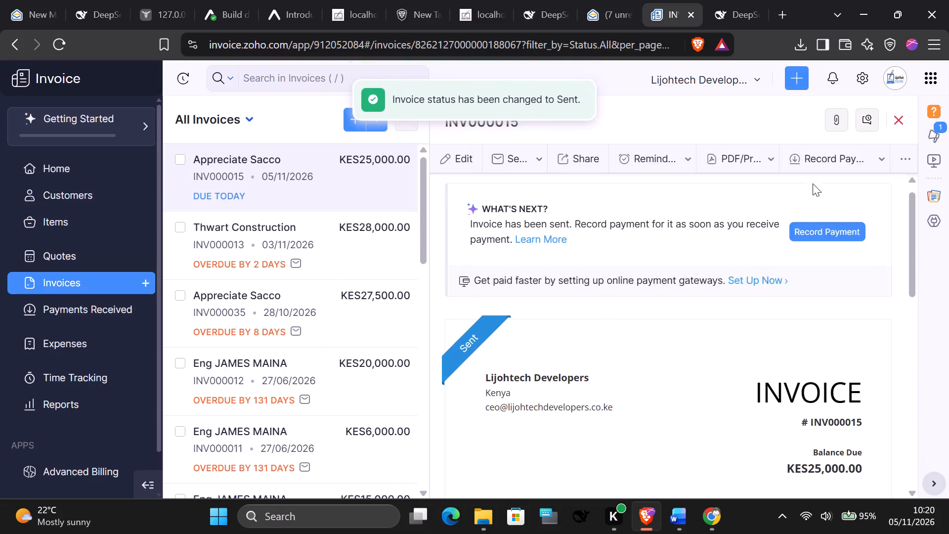
pyautogui.scroll(-6, 813, 183)
pyautogui.scroll(1, 813, 184)
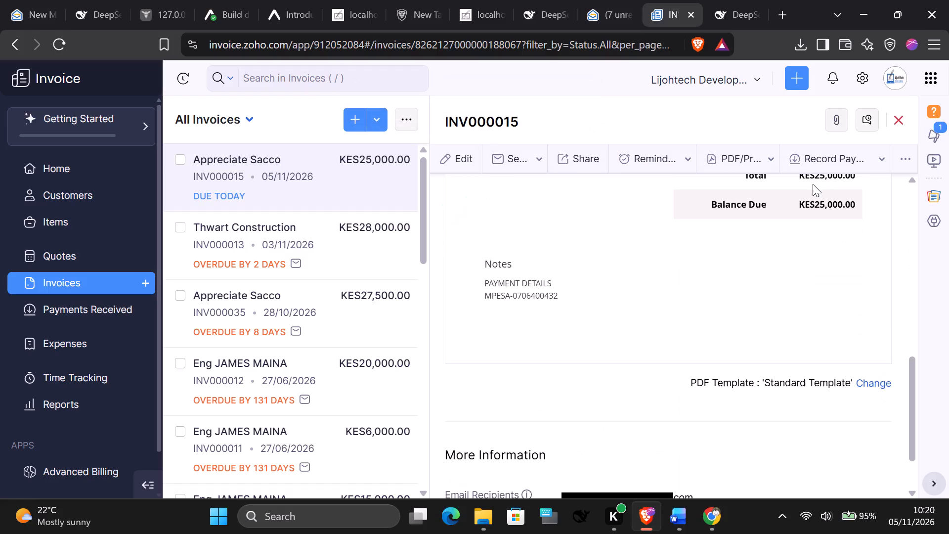
pyautogui.scroll(3, 813, 184)
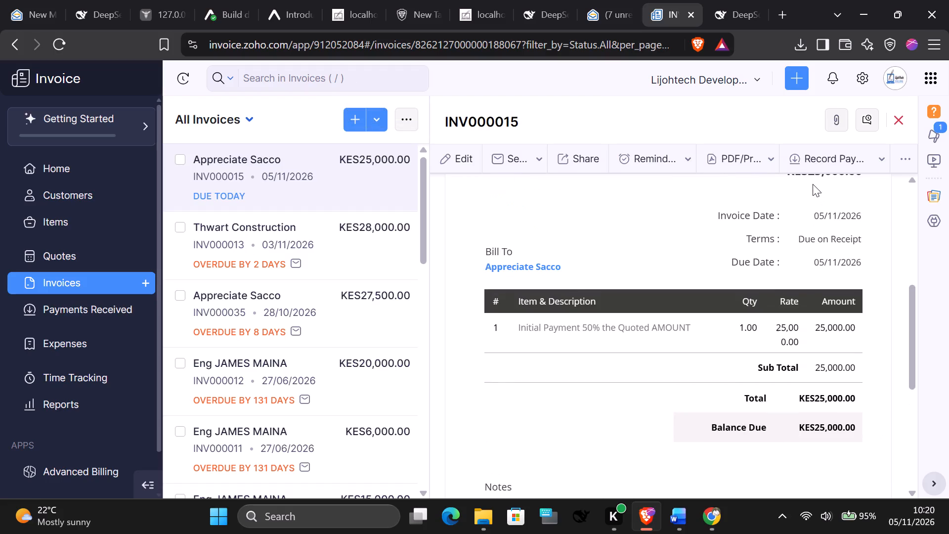
pyautogui.scroll(3, 813, 184)
pyautogui.scroll(-2, 813, 184)
pyautogui.scroll(2, 813, 184)
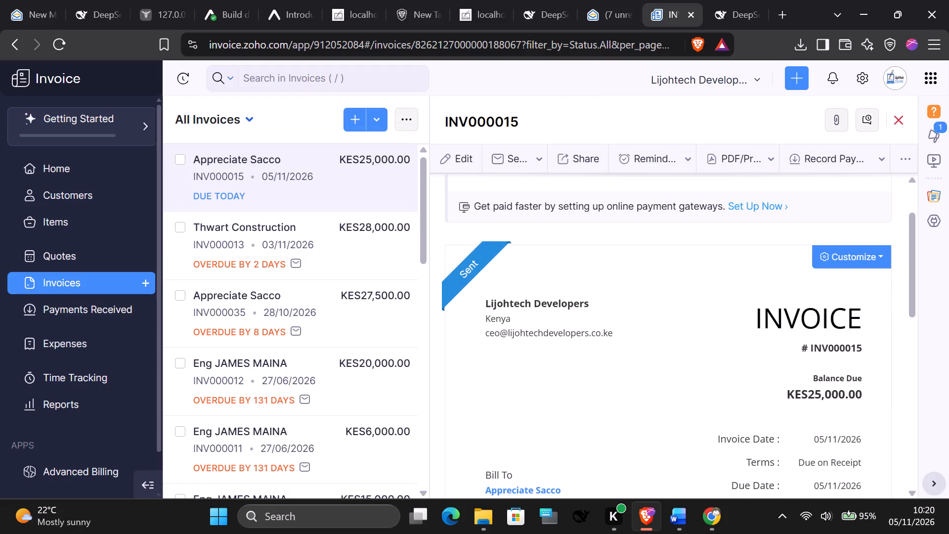
pyautogui.scroll(-9, 813, 184)
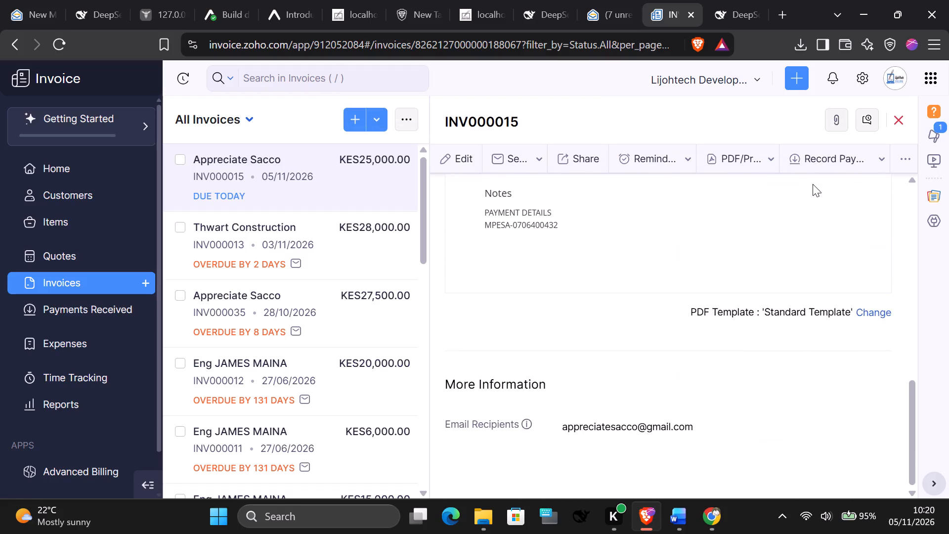
pyautogui.scroll(12, 813, 184)
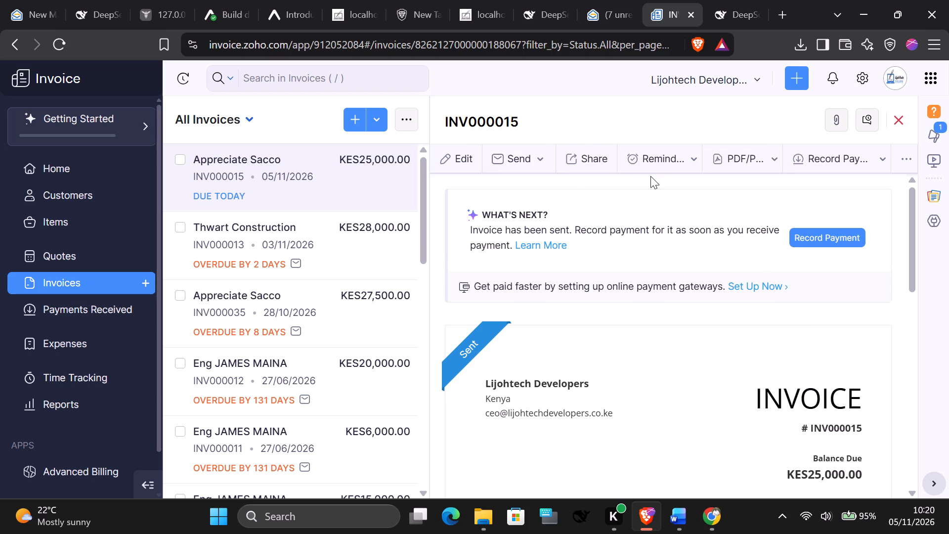
# Export invoice INV000015 as a PDF file for saving in the Downloads folder.
pyautogui.click(715, 160)
pyautogui.click(641, 200)
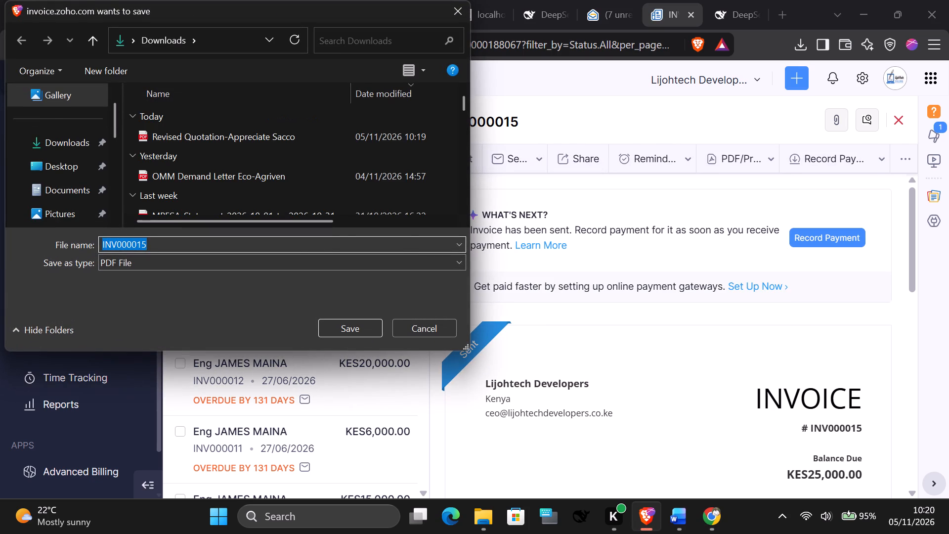
# Save the invoice PDF in the Downloads folder under the name "FIRST INVOICE-Appreciate Sacco".
pyautogui.write('FIRST INVOPI')
pyautogui.press('BackSpace')
pyautogui.press('BackSpace')
pyautogui.write('ICE')
pyautogui.write('-A')
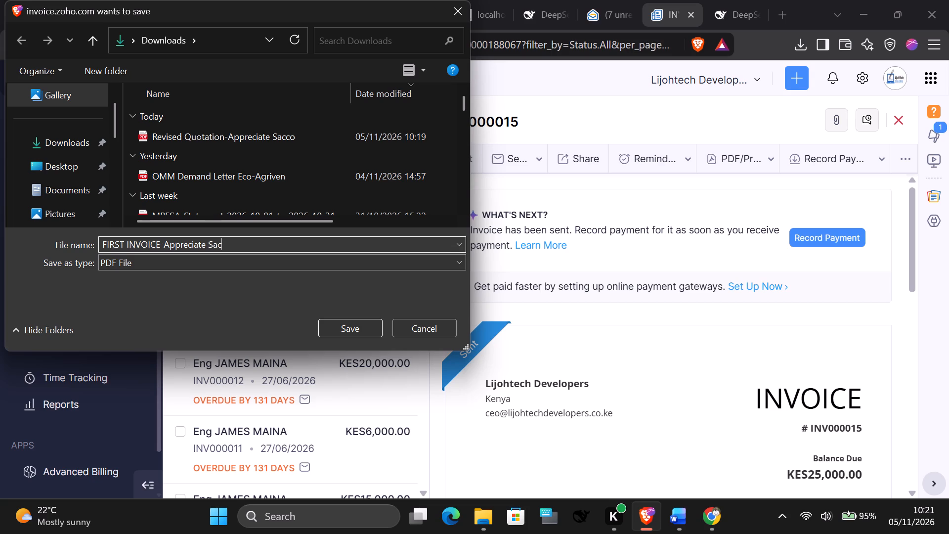
pyautogui.press('BackSpace')
pyautogui.write('co')
pyautogui.click(335, 333)
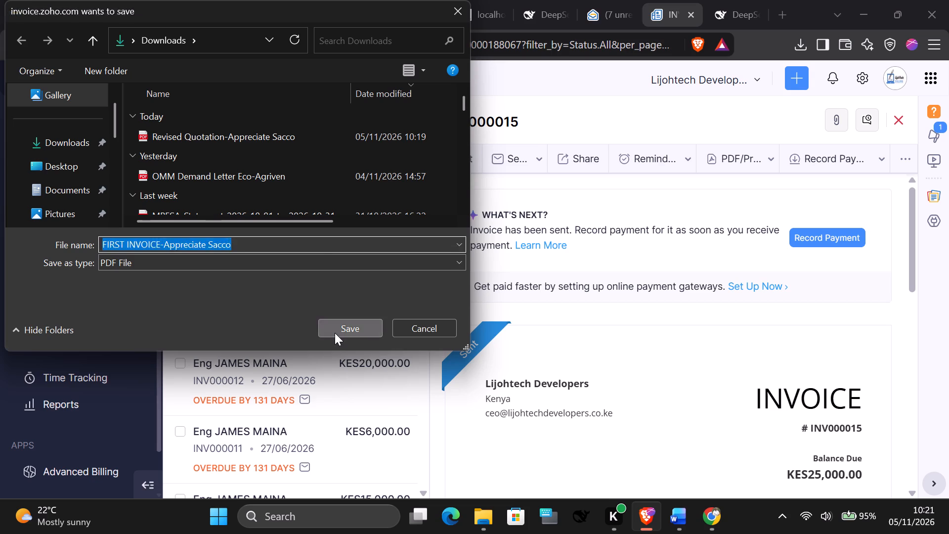